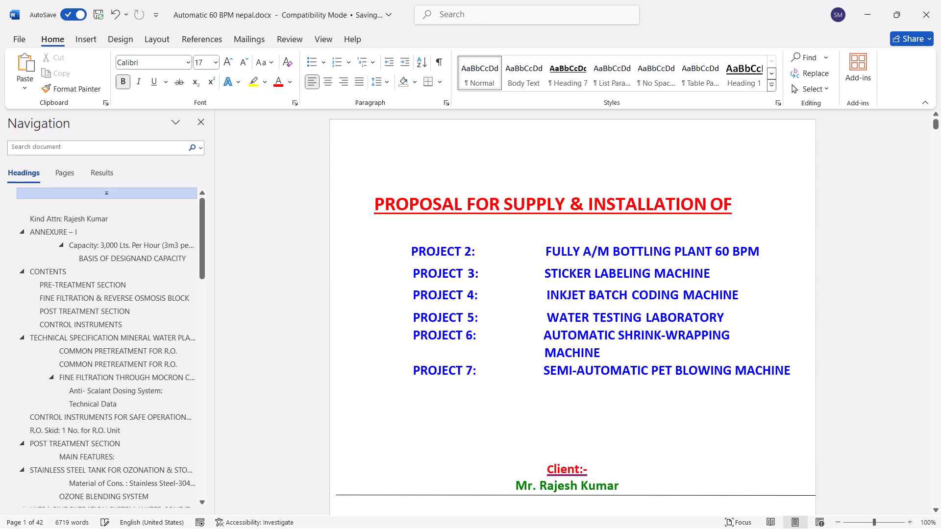
# Renumber the fully A/M bottling plant entry in the cover page's project list as PROJECT 1.
pyautogui.press('BackSpace')
pyautogui.press('1')
pyautogui.press('Down')
# Replace the word STICKER with BOPP in the Project 3 labeling machine entry.
pyautogui.moveTo(547, 275); pyautogui.dragTo(669, 264)
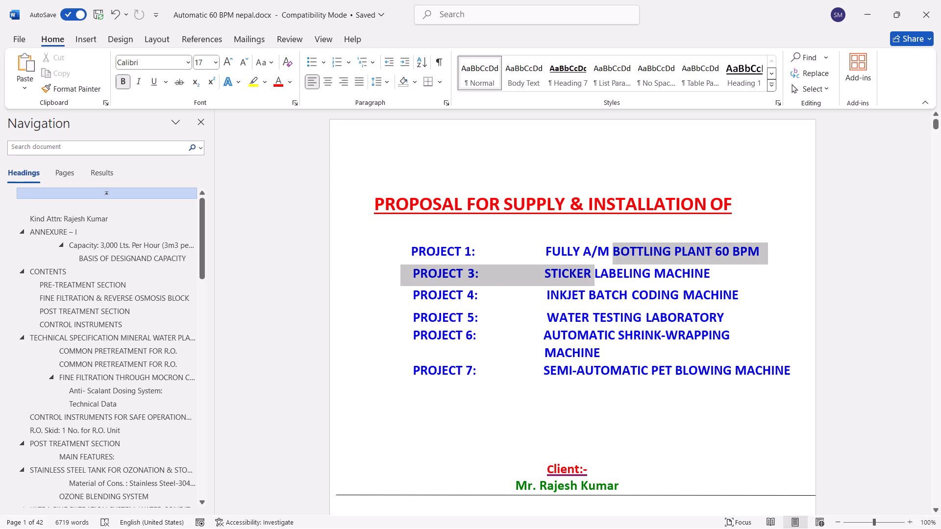
pyautogui.moveTo(669, 264); pyautogui.dragTo(594, 278)
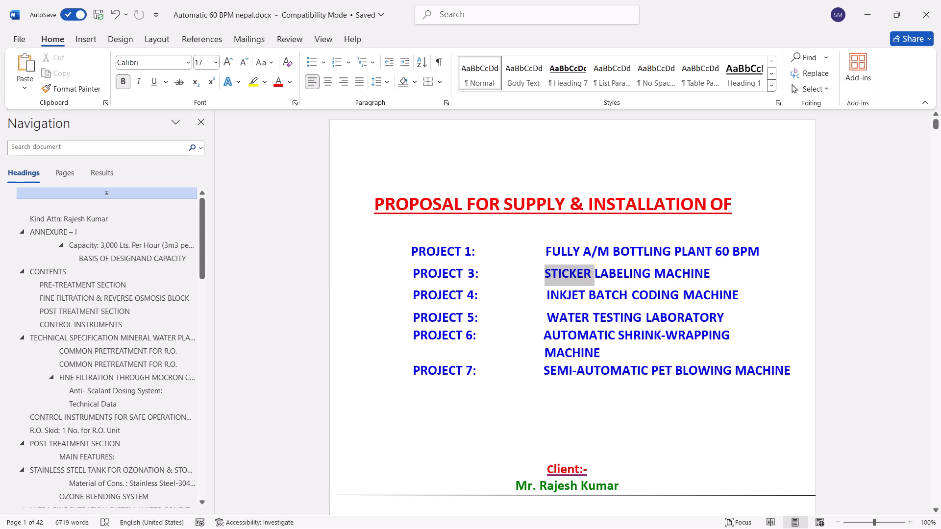
pyautogui.moveTo(594, 278); pyautogui.dragTo(588, 279)
pyautogui.write('BOPP')
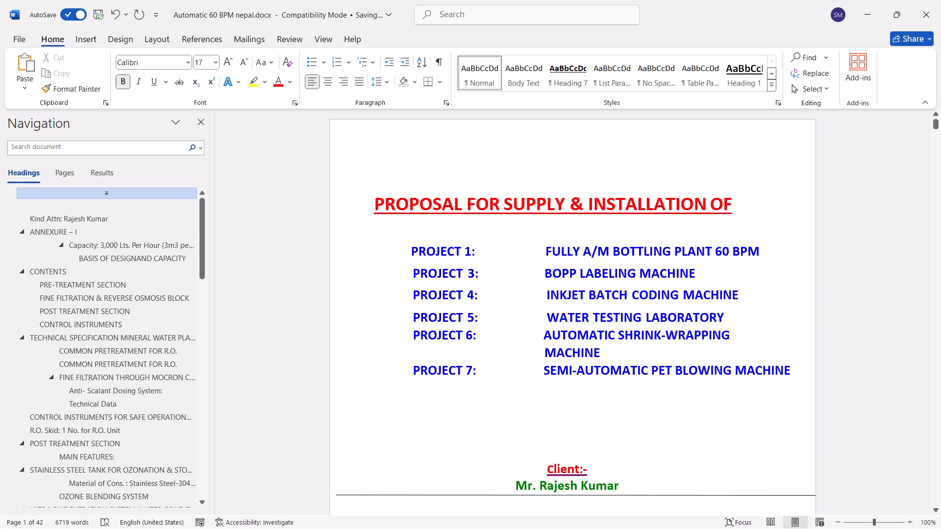
# Delete the Project 5 water testing laboratory line from the cover page's project list.
pyautogui.moveTo(411, 316); pyautogui.dragTo(733, 314)
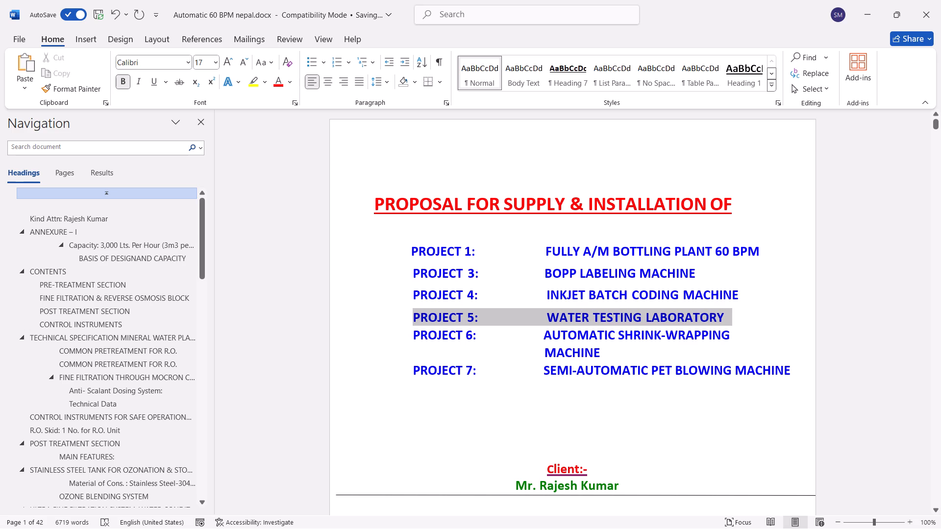
pyautogui.moveTo(733, 314); pyautogui.dragTo(731, 314)
pyautogui.press('BackSpace')
pyautogui.moveTo(413, 349); pyautogui.dragTo(721, 355)
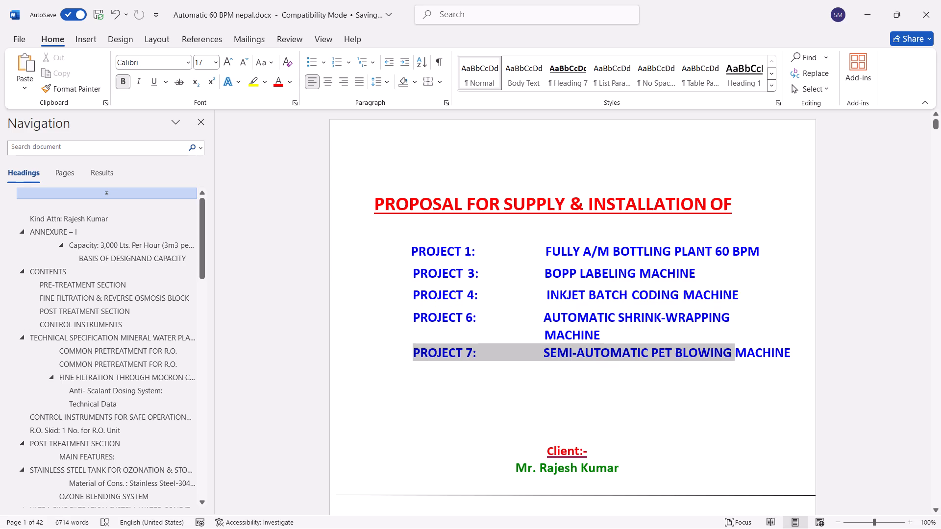
# Delete the Project 7 semi-automatic PET blowing machine line from the cover page's project list and save the document.
pyautogui.moveTo(721, 355); pyautogui.dragTo(807, 352)
pyautogui.press('BackSpace')
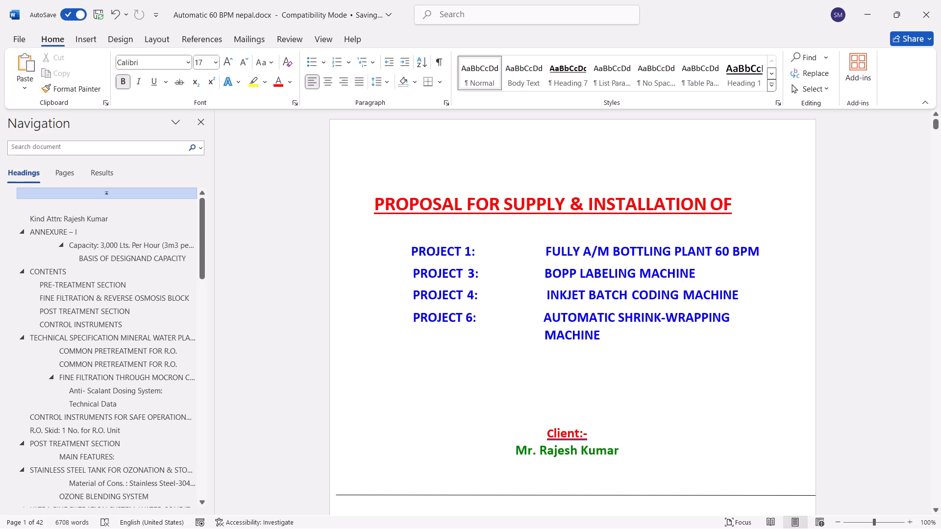
pyautogui.hotkey('ctrl', 's')
# Delete the client's name under the cover page's Client heading, keeping only the title Mr.
pyautogui.scroll(-3, 575, 337)
pyautogui.click(633, 361)
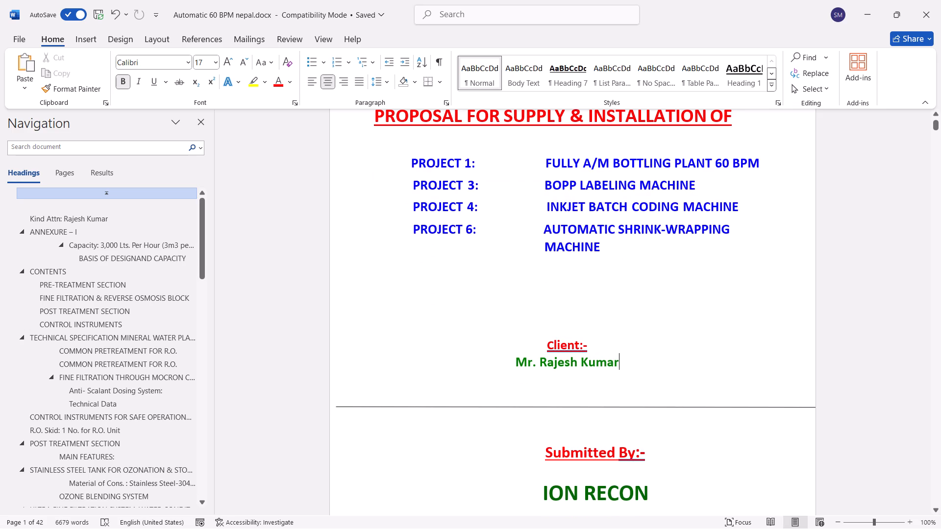
pyautogui.hotkey('ctrl', 'shift', 'Left')
pyautogui.hotkey('ctrl', 'shift', 'Left')
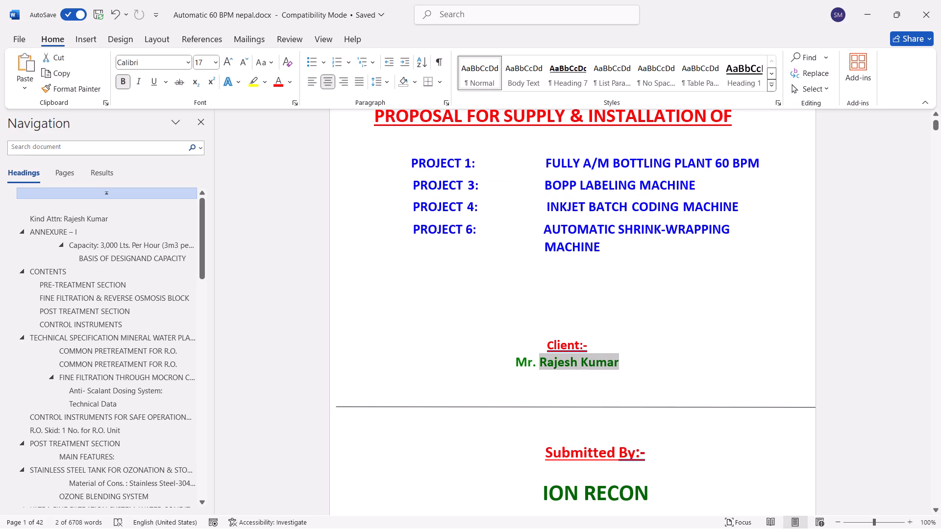
pyautogui.press('BackSpace')
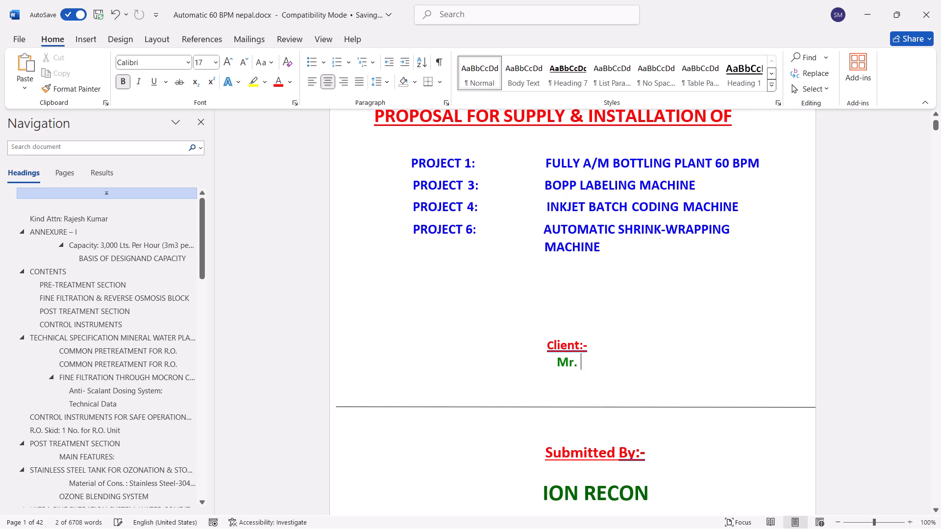
# Insert eight blank lines above the cover page's Client heading to push the client and Submitted By blocks down, and save.
pyautogui.scroll(-9, 633, 362)
pyautogui.scroll(4, 594, 216)
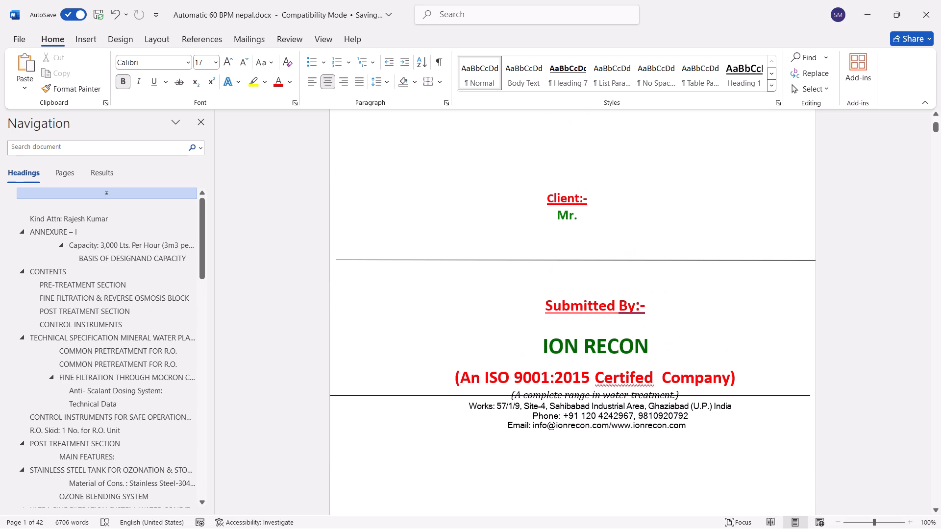
pyautogui.click(582, 177)
pyautogui.press('Return')
pyautogui.press('Return')
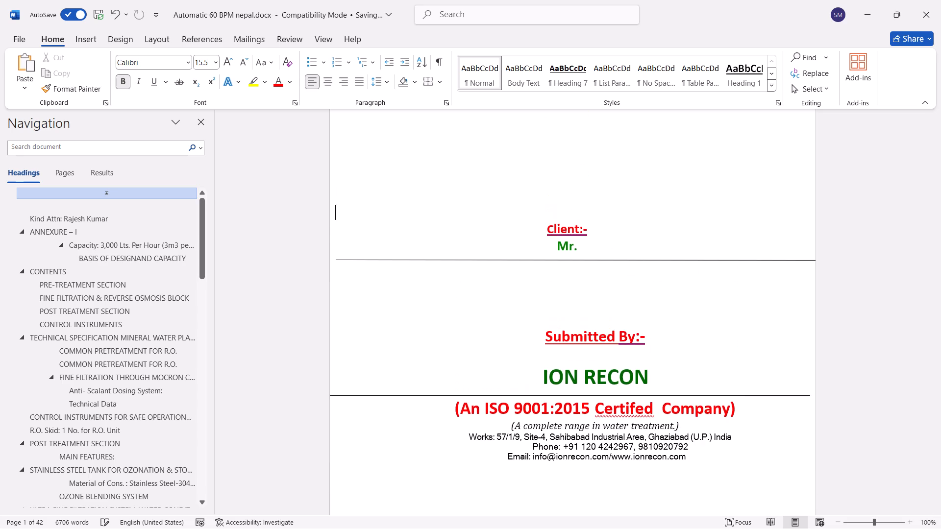
pyautogui.press('Return')
pyautogui.press('Return')
pyautogui.press('Return')
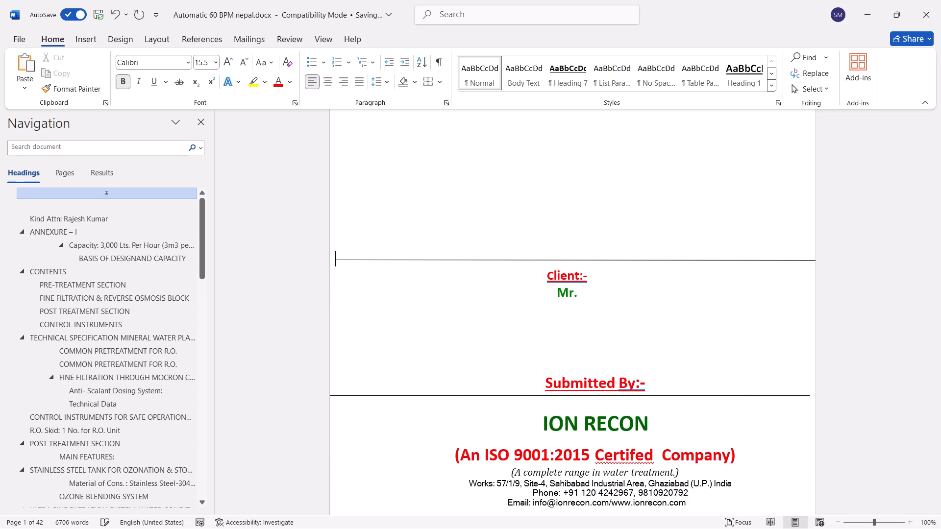
pyautogui.press('Return')
pyautogui.press('Return')
pyautogui.press('Return')
pyautogui.scroll(-3, 594, 175)
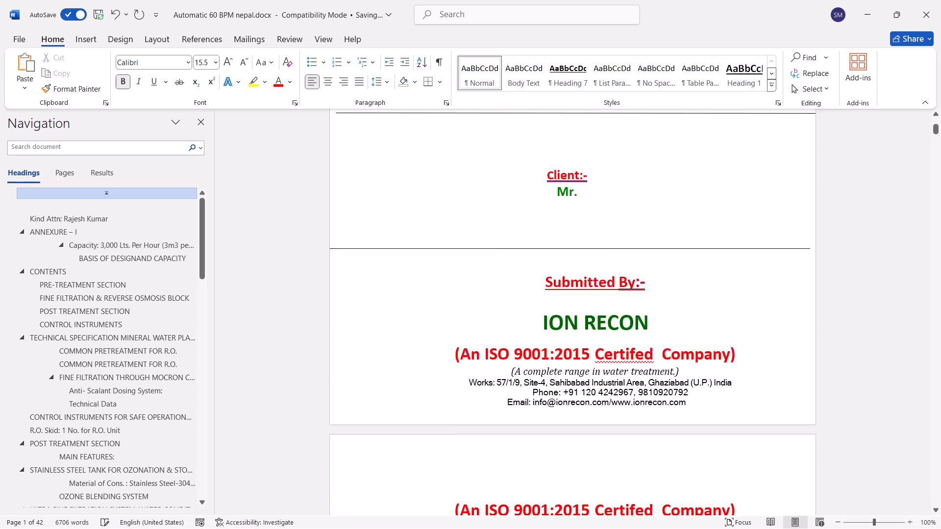
pyautogui.scroll(-7, 594, 175)
pyautogui.hotkey('ctrl', 's')
# Delete the recipient's name from the Kind Attn line of the page 2 cover letter and save the document.
pyautogui.click(512, 438)
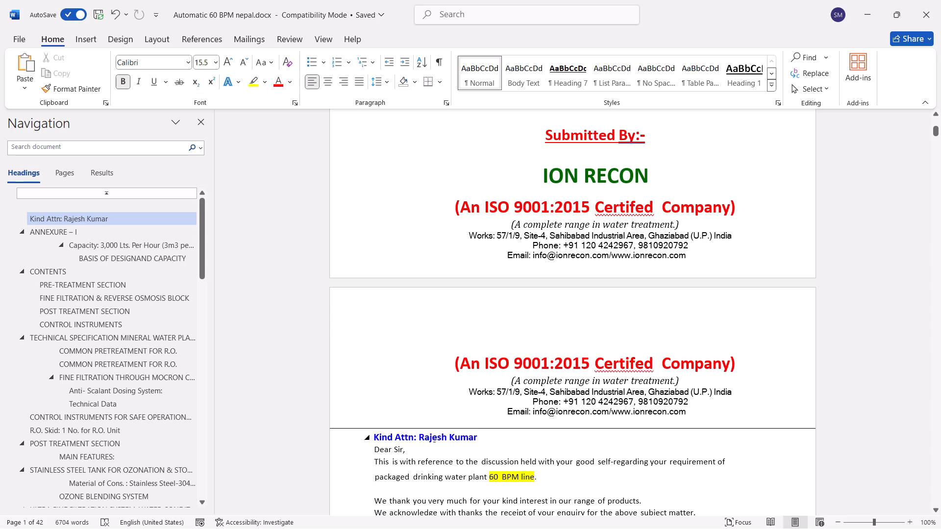
pyautogui.hotkey('ctrl', 'shift', 'Left')
pyautogui.hotkey('ctrl', 'shift', 'Left')
pyautogui.press('BackSpace')
pyautogui.hotkey('ctrl', 's')
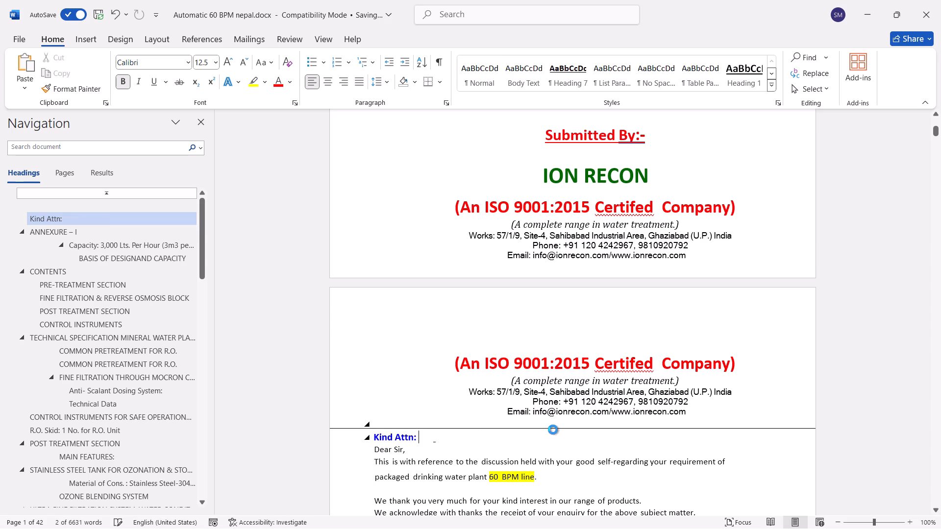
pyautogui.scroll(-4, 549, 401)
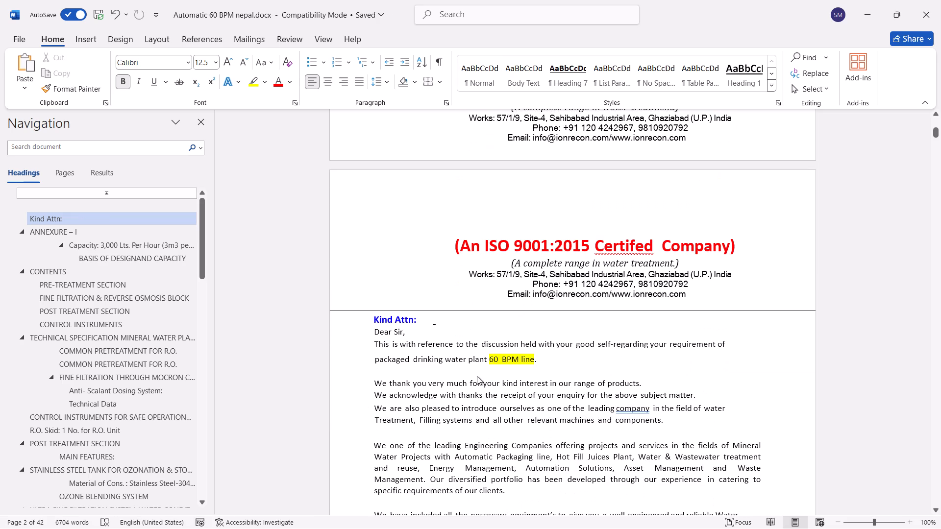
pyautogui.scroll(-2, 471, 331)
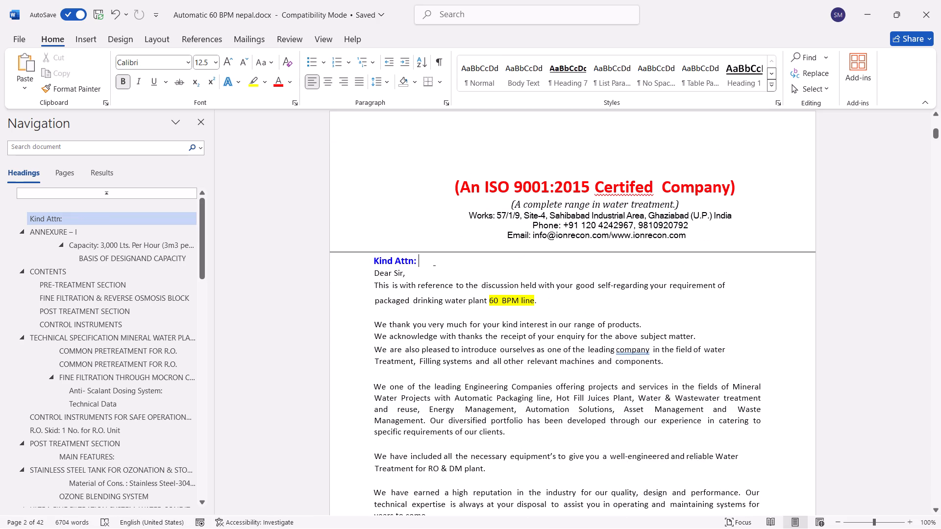
# Delete all R.O. plant content after the cover letter's signature, from the Annexure I technical specification up to the Annexure II heading.
pyautogui.scroll(-5, 548, 297)
pyautogui.scroll(5, 548, 298)
pyautogui.scroll(-12, 546, 297)
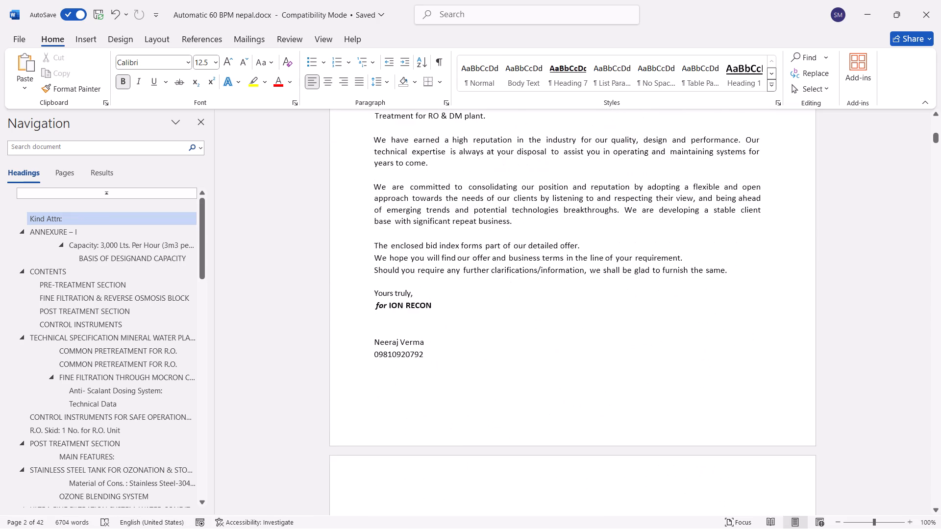
pyautogui.scroll(-7, 546, 297)
pyautogui.moveTo(491, 293); pyautogui.dragTo(510, 407)
pyautogui.scroll(-14, 510, 407)
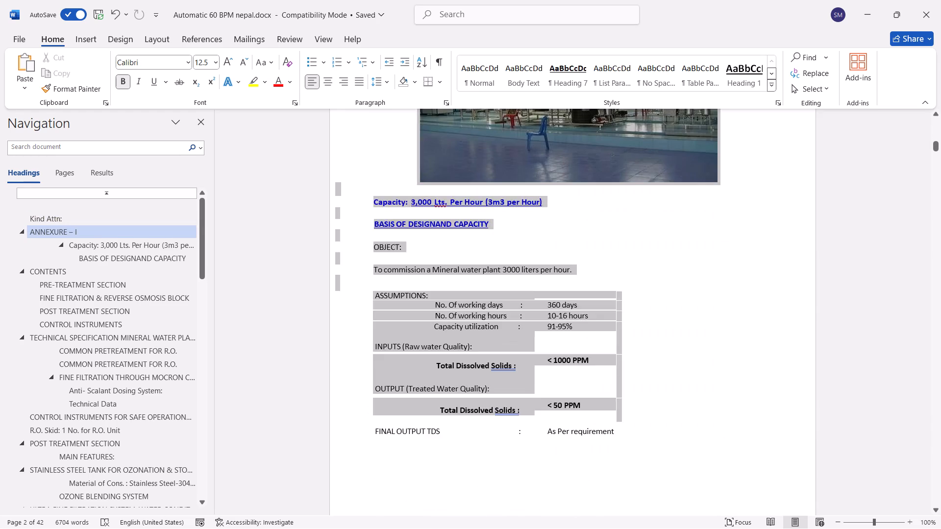
pyautogui.moveTo(510, 407); pyautogui.dragTo(509, 408)
pyautogui.scroll(-20, 510, 407)
pyautogui.scroll(-20, 510, 407)
pyautogui.scroll(-2, 510, 407)
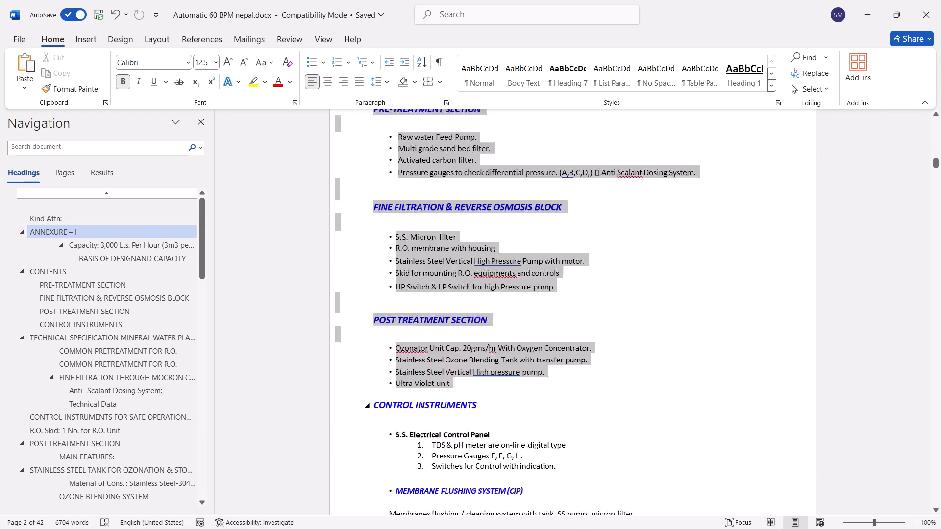
pyautogui.scroll(-20, 509, 408)
pyautogui.scroll(-4, 509, 408)
pyautogui.moveTo(509, 408); pyautogui.dragTo(509, 409)
pyautogui.scroll(-13, 509, 409)
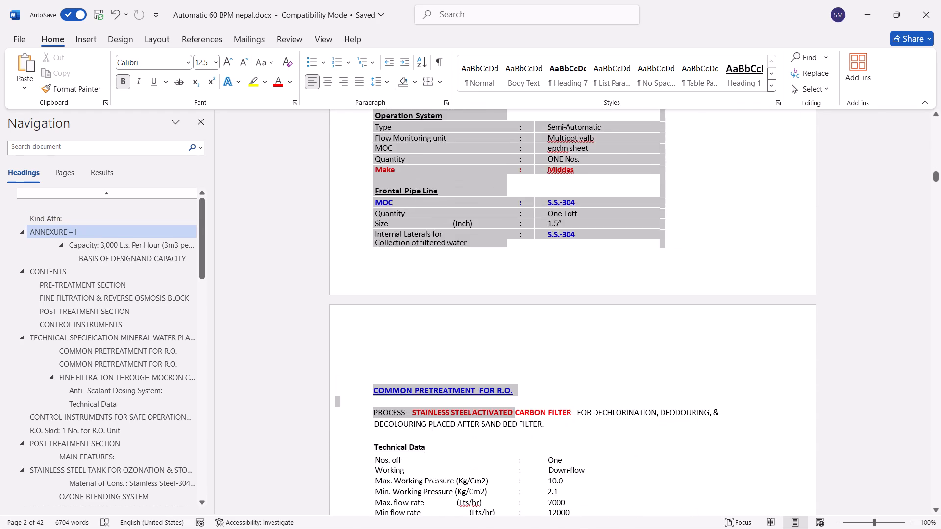
pyautogui.moveTo(509, 409); pyautogui.dragTo(509, 410)
pyautogui.scroll(-11, 509, 408)
pyautogui.scroll(-18, 509, 410)
pyautogui.scroll(-14, 509, 410)
pyautogui.scroll(-8, 509, 410)
pyautogui.scroll(-14, 509, 410)
pyautogui.scroll(-18, 509, 410)
pyautogui.scroll(-20, 509, 410)
pyautogui.scroll(-14, 509, 410)
pyautogui.scroll(-14, 509, 410)
pyautogui.scroll(-7, 509, 410)
pyautogui.scroll(-15, 509, 410)
pyautogui.scroll(-20, 509, 410)
pyautogui.scroll(-10, 509, 410)
pyautogui.scroll(-16, 509, 410)
pyautogui.scroll(-20, 509, 410)
pyautogui.scroll(-2, 509, 410)
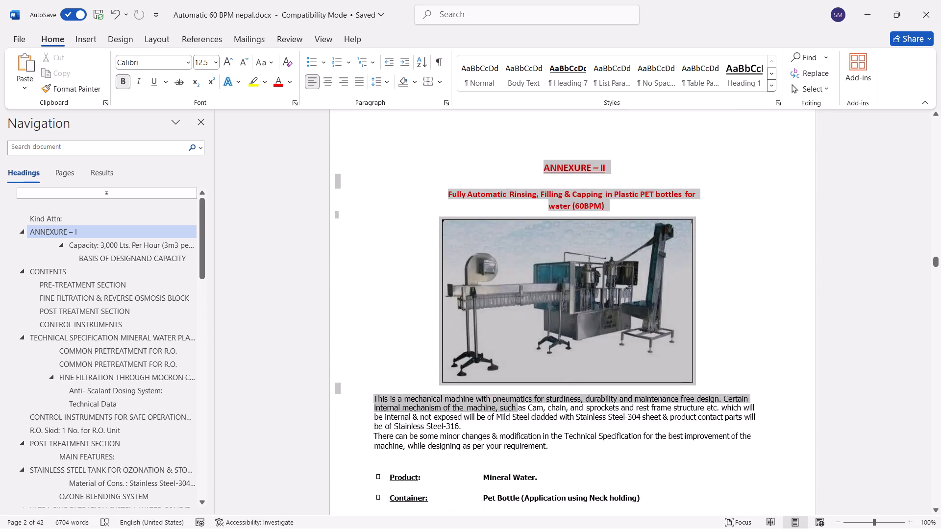
pyautogui.moveTo(509, 410); pyautogui.dragTo(564, 218)
pyautogui.scroll(6, 509, 410)
pyautogui.press('BackSpace')
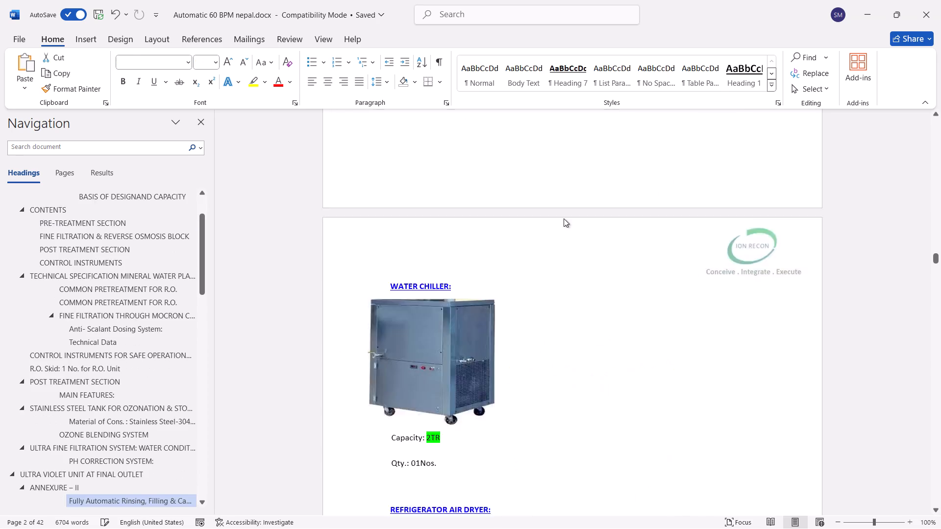
pyautogui.scroll(4, 557, 255)
pyautogui.press('Delete')
pyautogui.scroll(-4, 556, 254)
pyautogui.scroll(3, 556, 257)
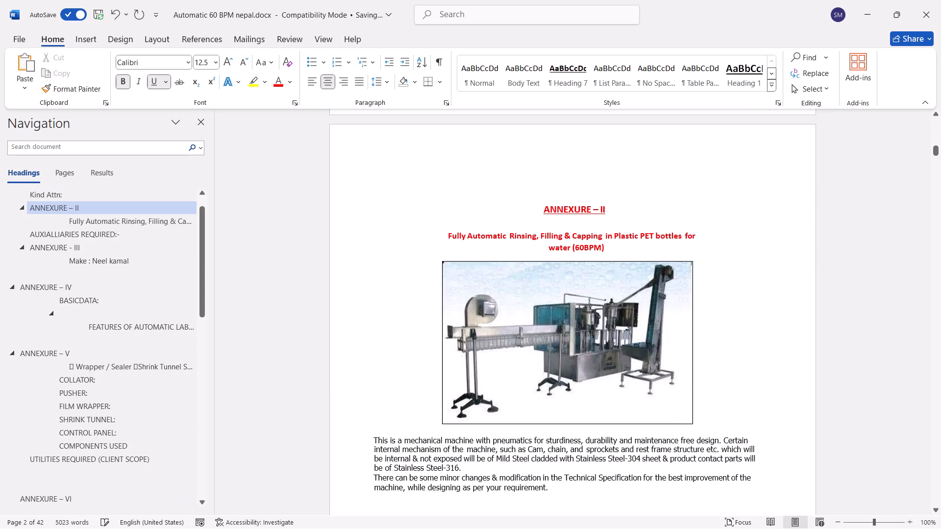
# Add the missing space in "8feet" in the Infeed Air Conveyor length, item 3 of Annexure II's machine description.
pyautogui.click(549, 166)
pyautogui.moveTo(544, 216); pyautogui.dragTo(532, 202)
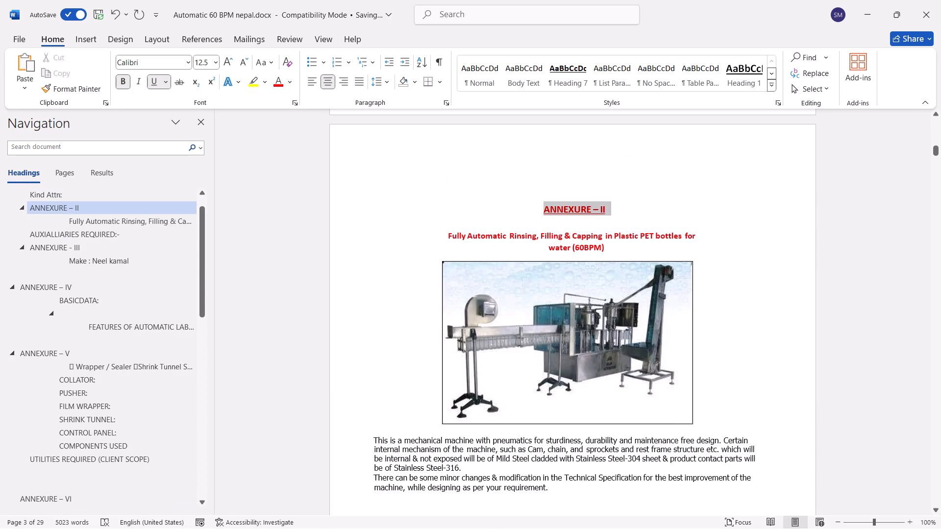
pyautogui.moveTo(532, 202); pyautogui.dragTo(531, 197)
pyautogui.click(555, 269)
pyautogui.scroll(-11, 555, 269)
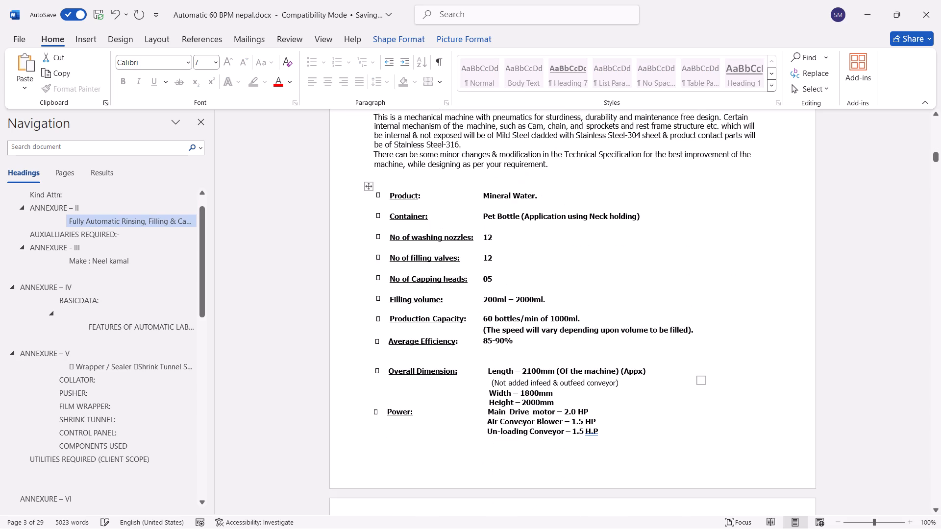
pyautogui.scroll(-4, 554, 270)
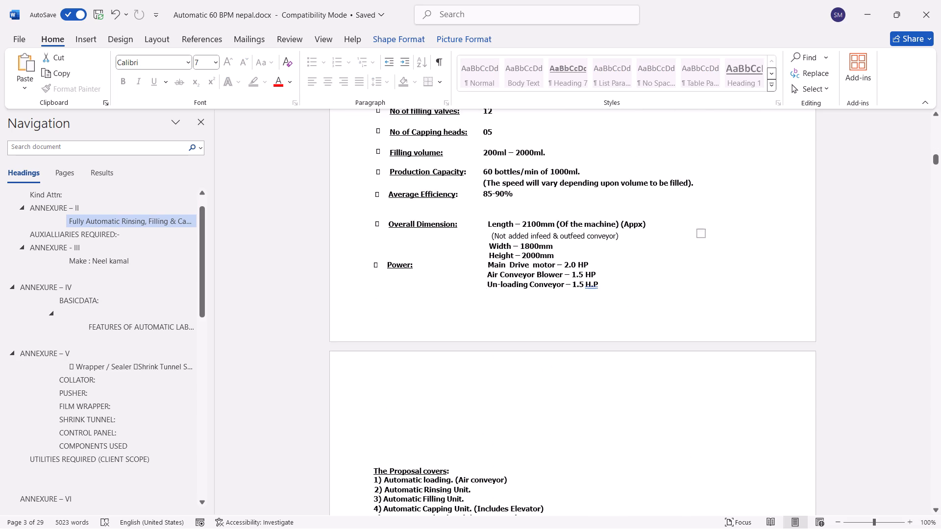
pyautogui.scroll(-9, 549, 276)
pyautogui.scroll(15, 549, 276)
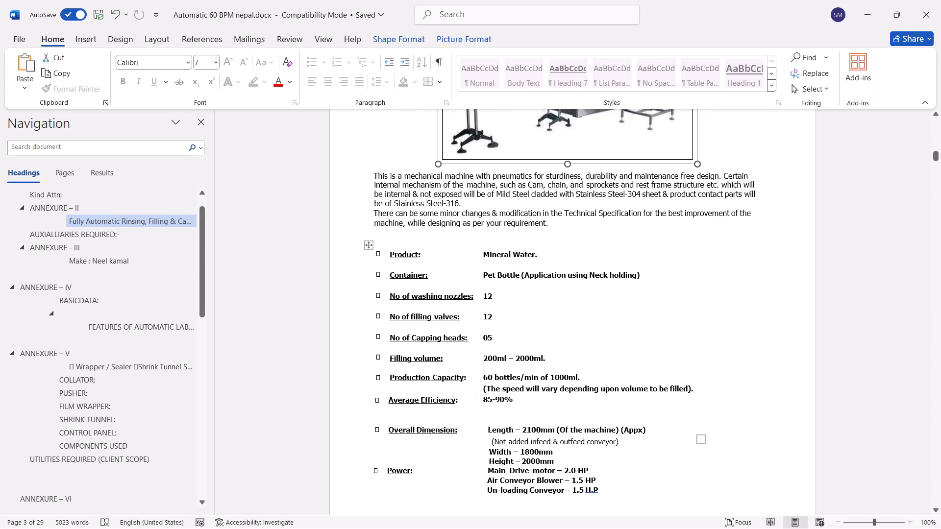
pyautogui.scroll(1, 549, 273)
pyautogui.scroll(-2, 549, 272)
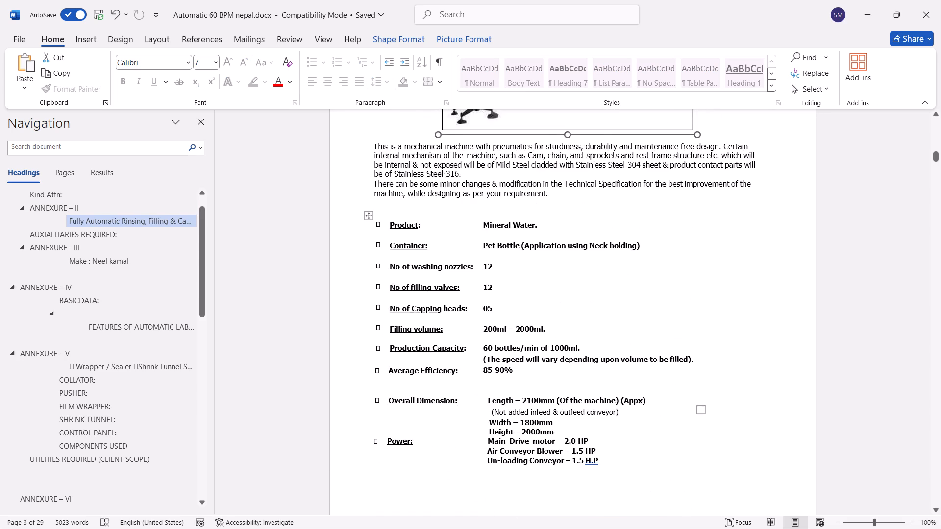
pyautogui.scroll(-2, 567, 303)
pyautogui.scroll(-3, 583, 339)
pyautogui.scroll(-6, 536, 300)
pyautogui.scroll(-10, 494, 306)
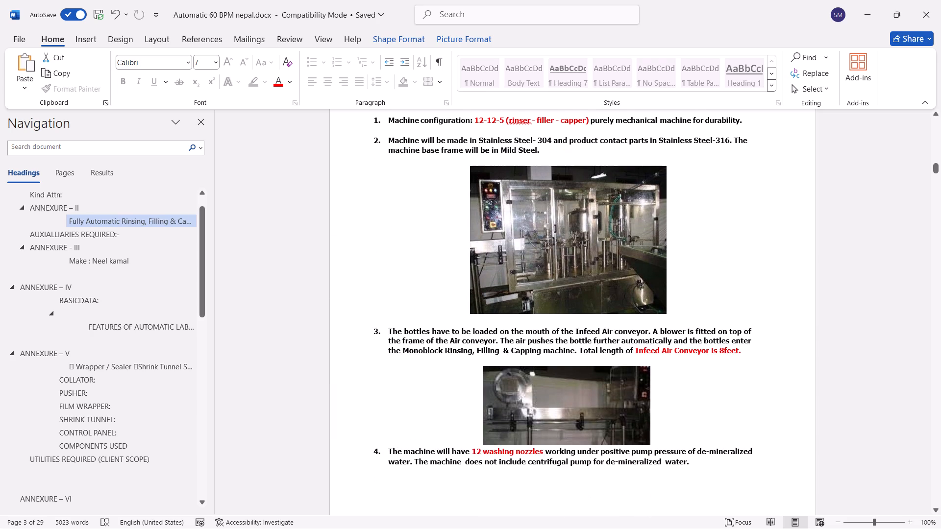
pyautogui.scroll(-1, 486, 327)
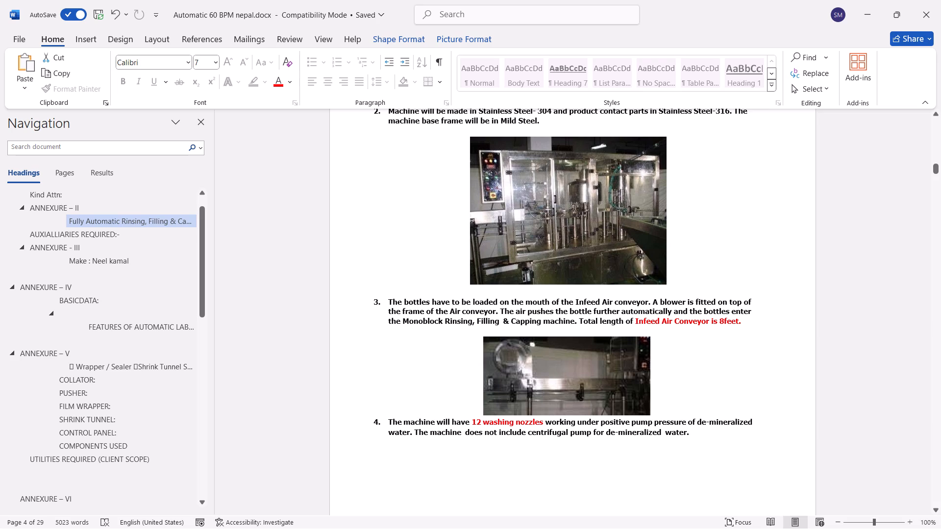
pyautogui.click(722, 321)
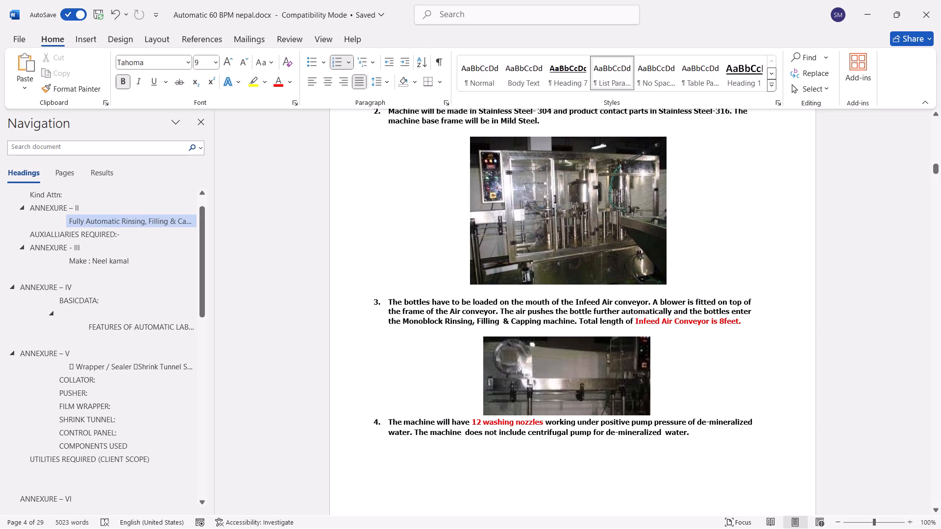
pyautogui.press('space')
# Delete the sticker labelling machine title, basic data, features and specification table under Annexure IV, stopping before Annexure V.
pyautogui.scroll(-13, 624, 389)
pyautogui.scroll(-4, 523, 352)
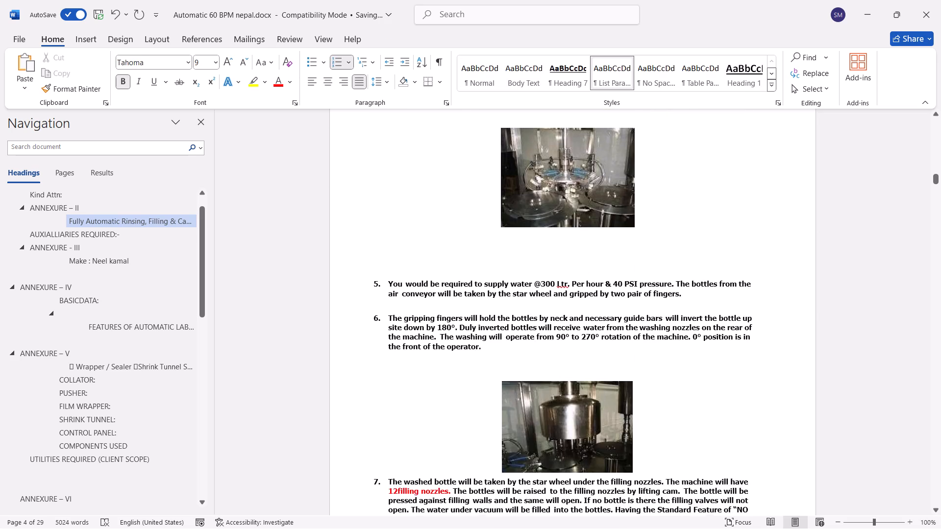
pyautogui.scroll(-11, 523, 352)
pyautogui.scroll(-13, 522, 351)
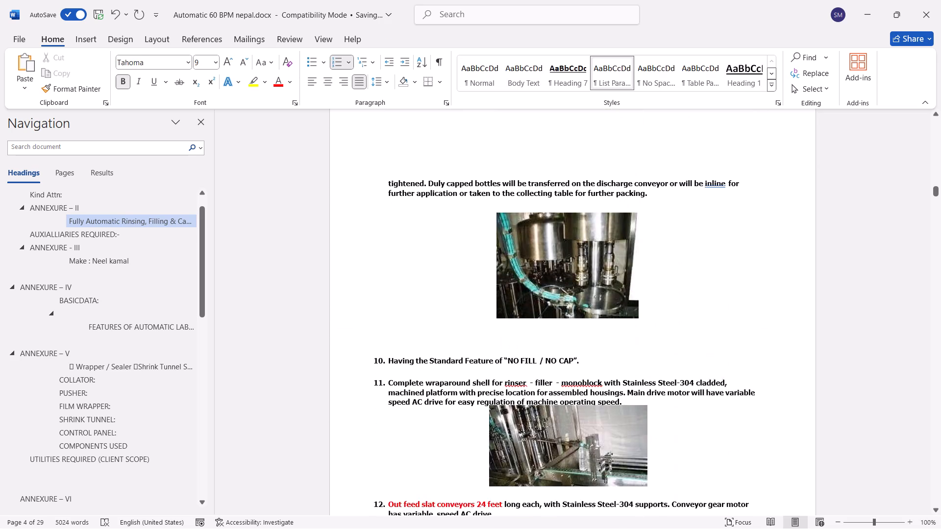
pyautogui.scroll(-11, 522, 351)
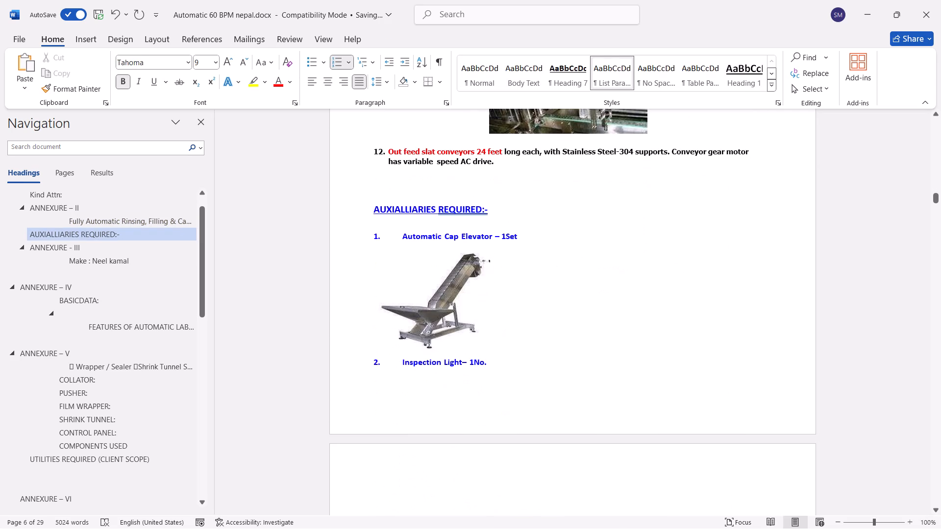
pyautogui.scroll(-20, 515, 346)
pyautogui.scroll(-4, 515, 346)
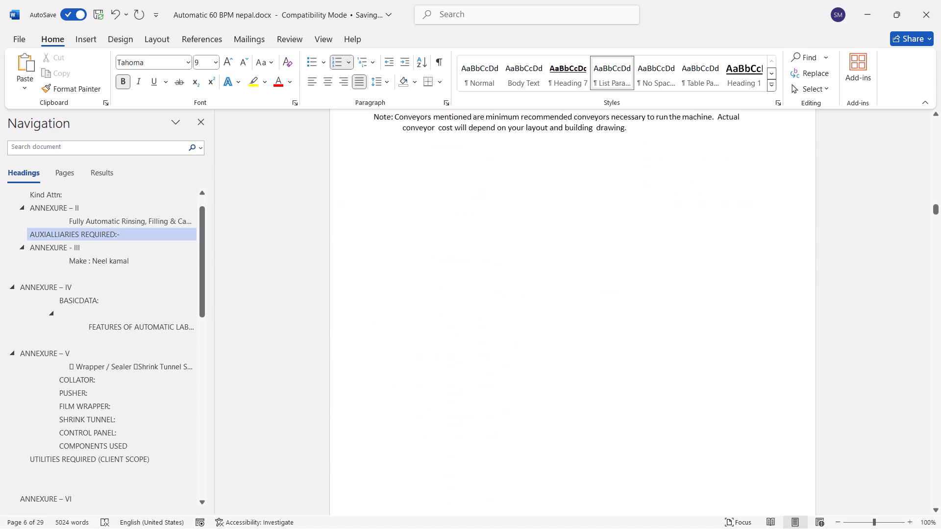
pyautogui.scroll(-13, 515, 346)
pyautogui.scroll(-8, 515, 346)
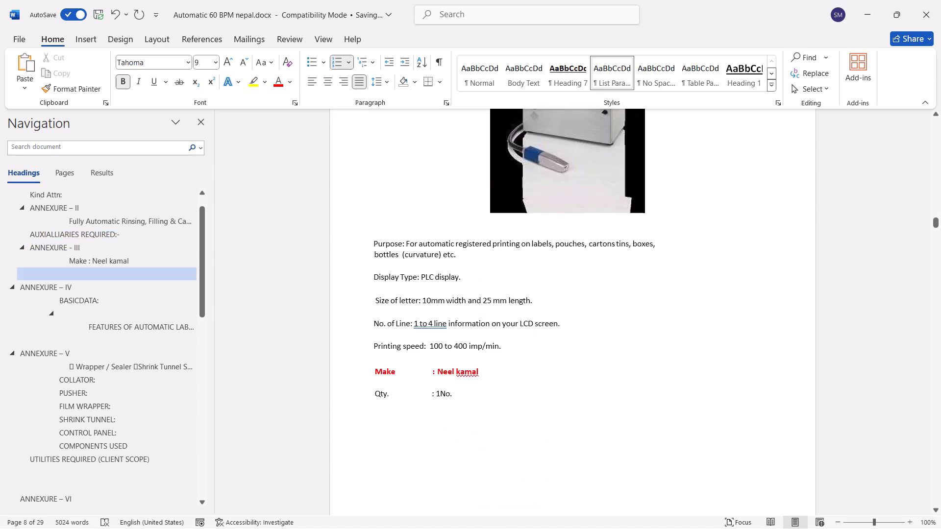
pyautogui.scroll(-11, 515, 346)
pyautogui.moveTo(520, 268); pyautogui.dragTo(524, 304)
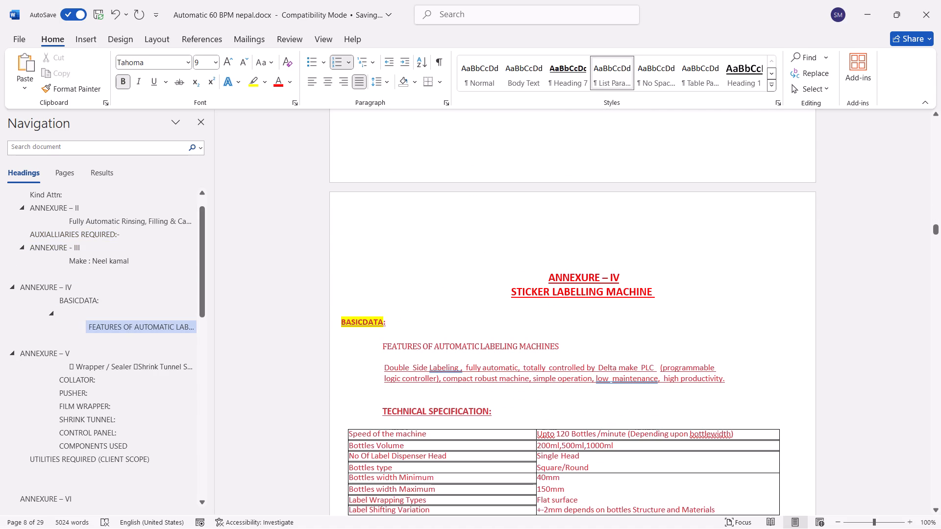
pyautogui.moveTo(524, 304); pyautogui.dragTo(523, 286)
pyautogui.click(504, 291)
pyautogui.moveTo(510, 291); pyautogui.dragTo(515, 290)
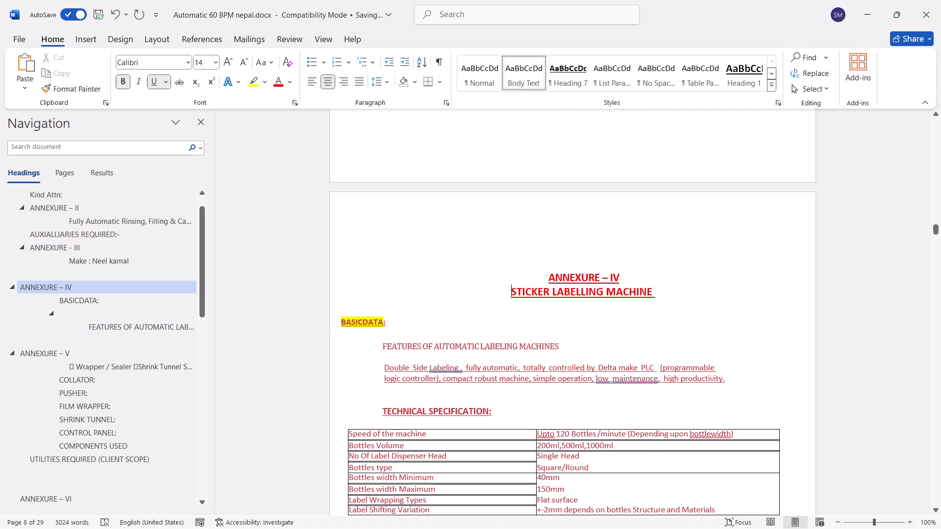
pyautogui.moveTo(515, 290); pyautogui.dragTo(545, 332)
pyautogui.scroll(-19, 545, 331)
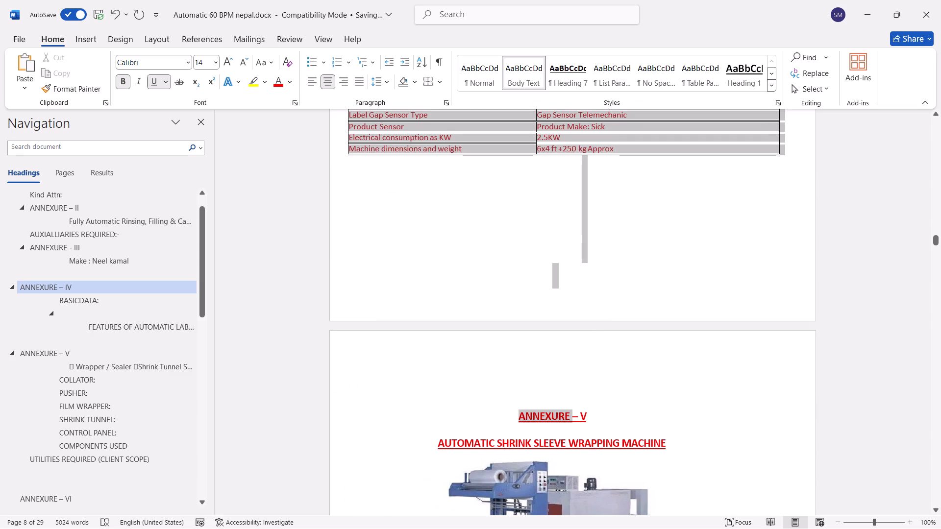
pyautogui.moveTo(545, 332); pyautogui.dragTo(594, 315)
pyautogui.press('BackSpace')
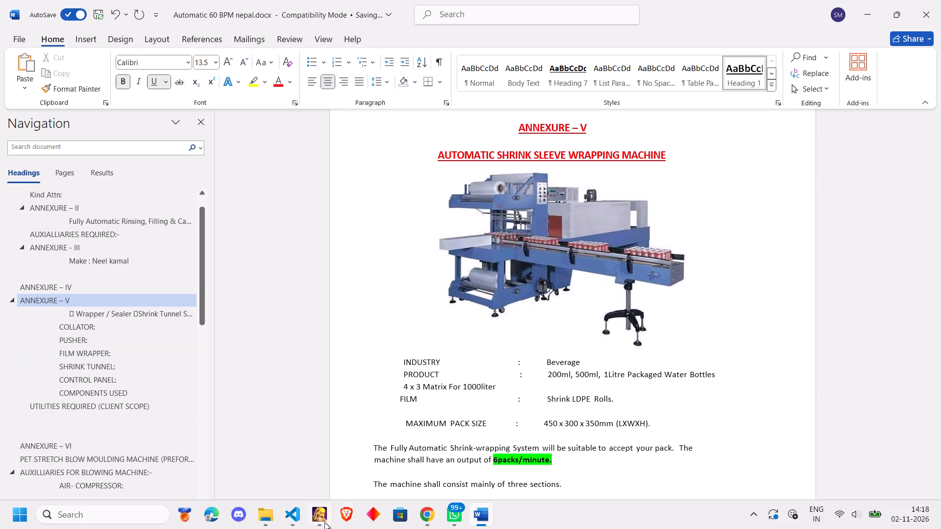
# Open the document Automatic 60 BPM Sticker.docx from File Explorer.
pyautogui.click(262, 528)
pyautogui.doubleClick(168, 279)
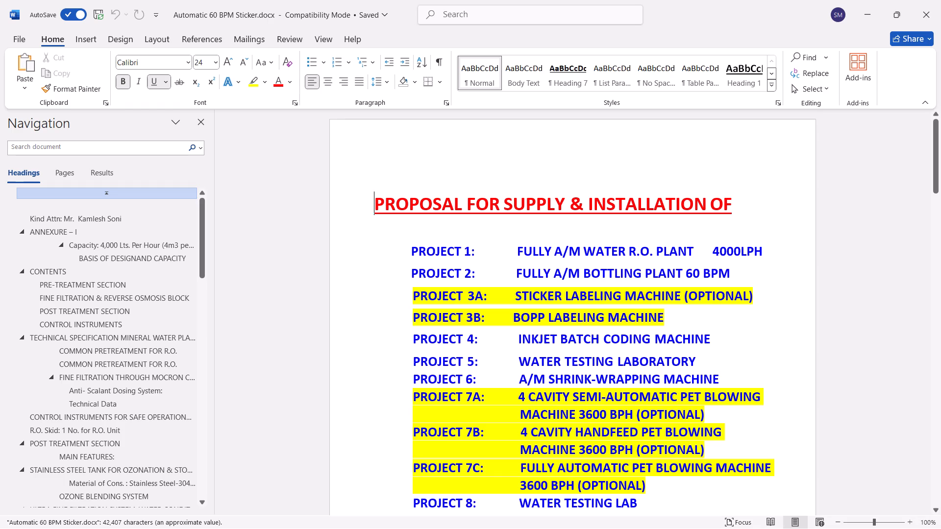
# Search the document for "sticker" and go to the sticker labelling machine section under Annexure IV.
pyautogui.scroll(-5, 532, 357)
pyautogui.middleClick(501, 249)
pyautogui.click(489, 318)
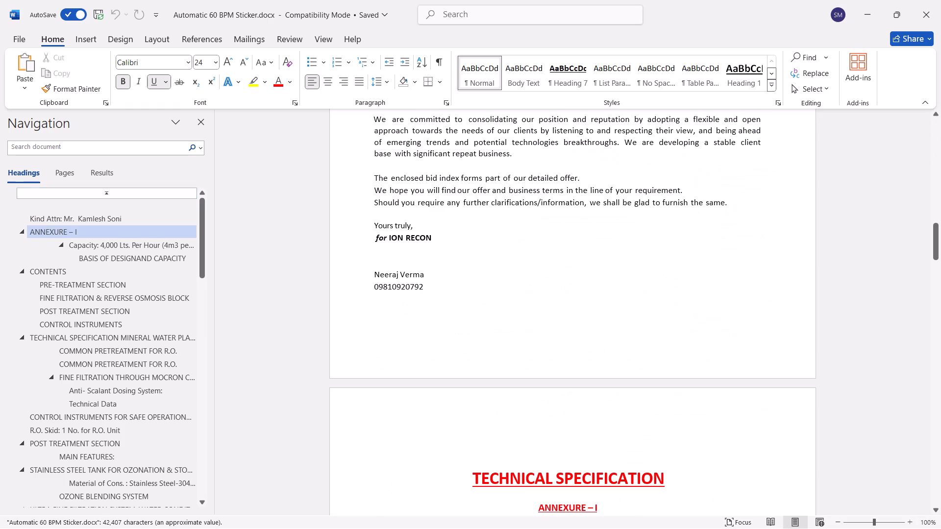
pyautogui.hotkey('ctrl', 'f')
pyautogui.write('sto')
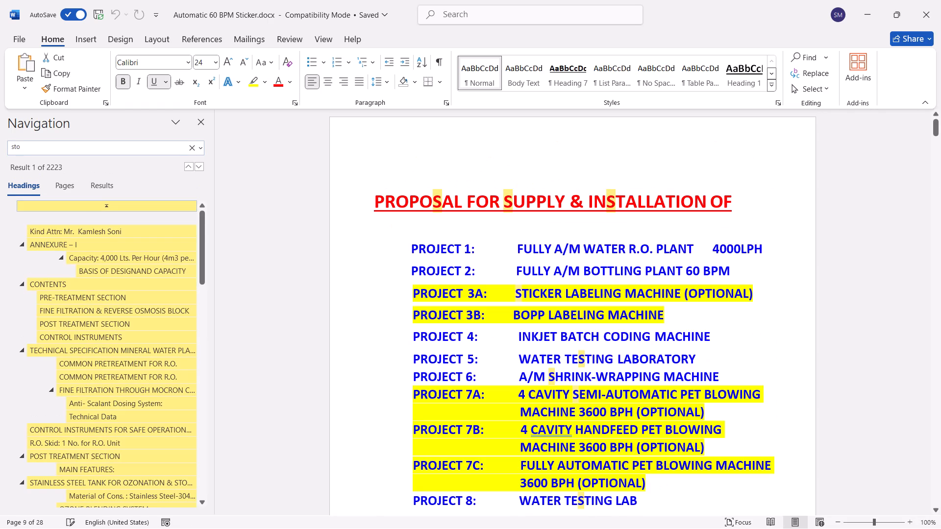
pyautogui.press('BackSpace')
pyautogui.write('icker')
pyautogui.press('Return')
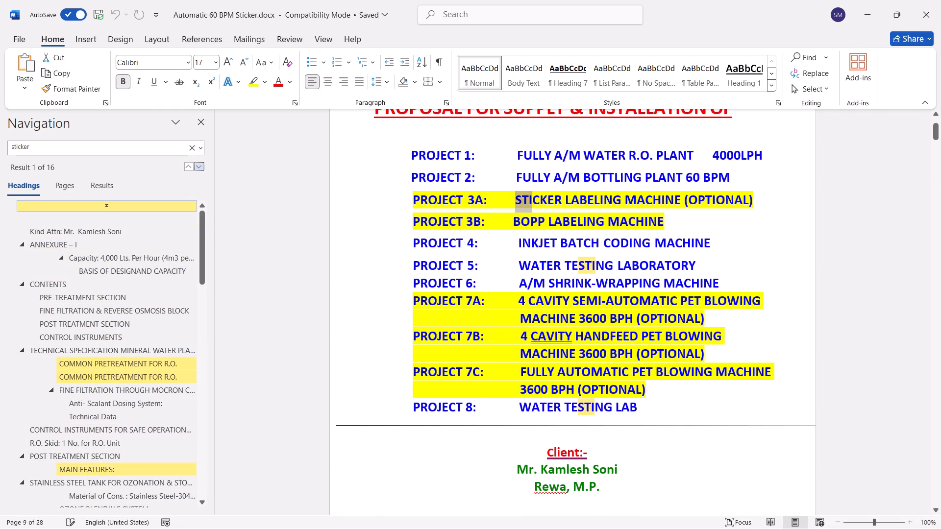
pyautogui.press('Return')
pyautogui.press('Return')
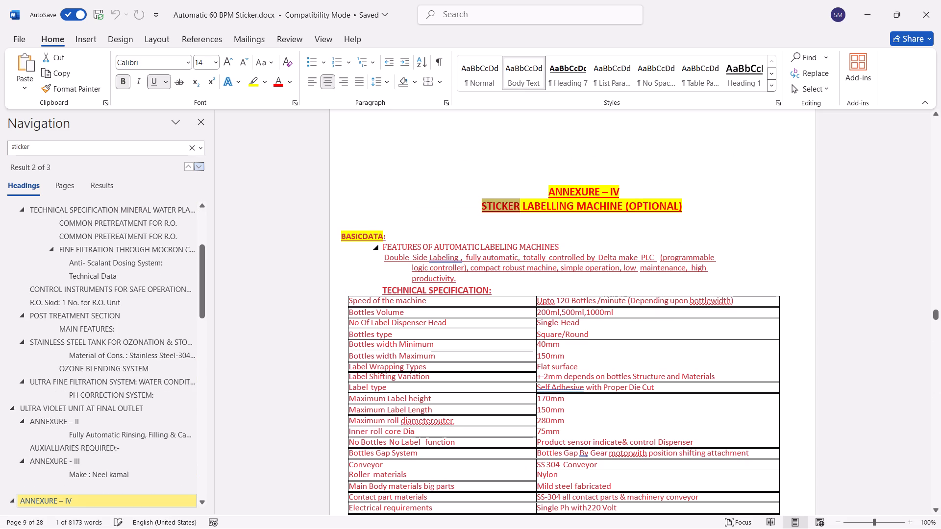
# Copy the HOT MELT BOPP LABELLING MACHINE section, from its title through the special features, into Automatic 60 BPM nepal.docx below the ANNEXURE – IV heading.
pyautogui.scroll(-12, 506, 249)
pyautogui.scroll(-11, 508, 250)
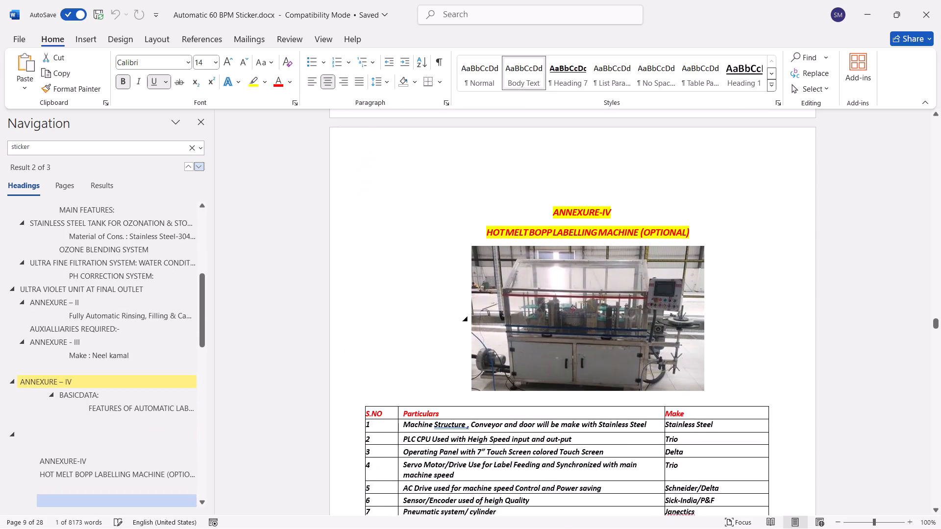
pyautogui.moveTo(488, 230); pyautogui.dragTo(509, 256)
pyautogui.scroll(-16, 509, 256)
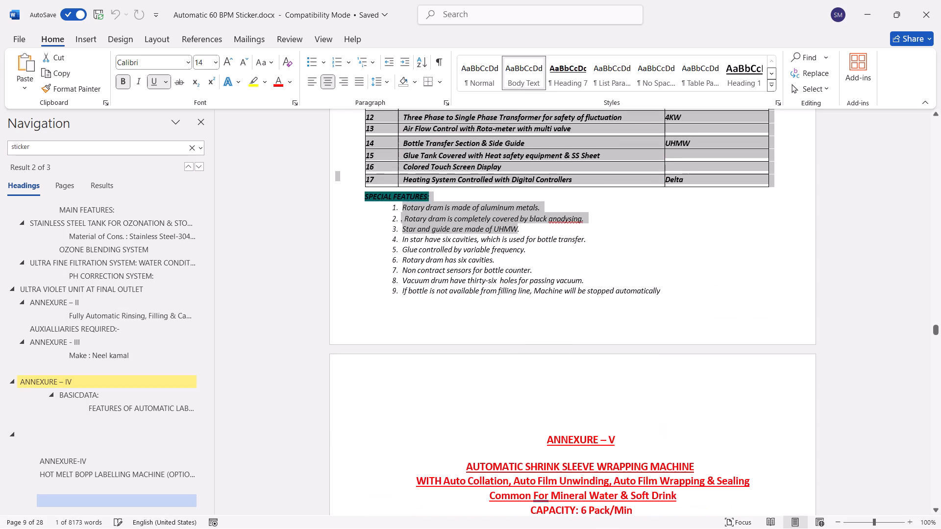
pyautogui.moveTo(509, 256); pyautogui.dragTo(590, 335)
pyautogui.hotkey('ctrl', 'c')
pyautogui.hotkey('alt', 'Tab')
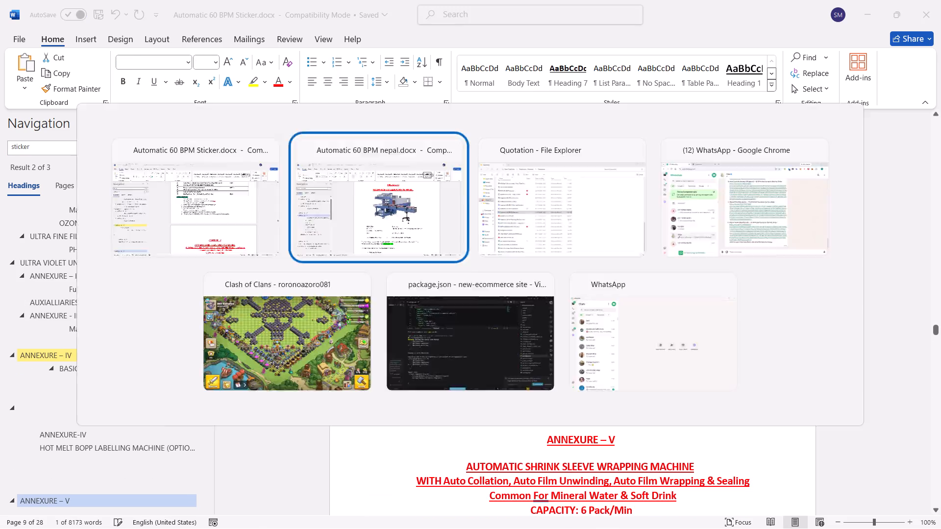
pyautogui.scroll(4, 590, 362)
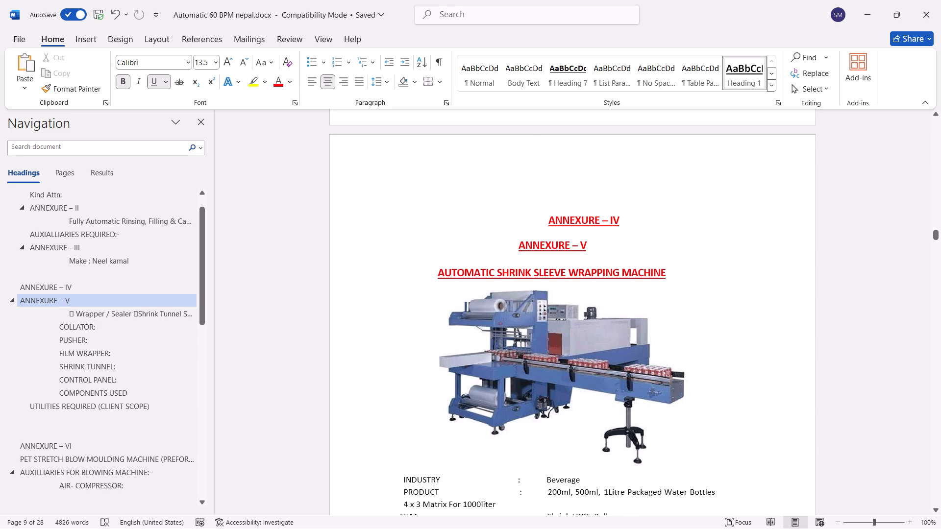
pyautogui.hotkey('ctrl', 'v')
# Remove "(OPTIONAL)" from the HOT MELT BOPP LABELLING MACHINE heading under Annexure IV.
pyautogui.scroll(9, 590, 358)
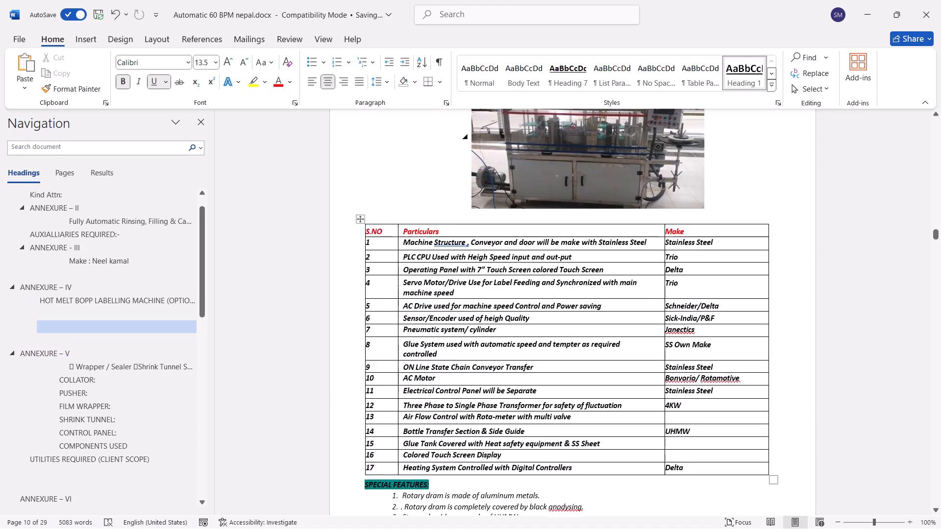
pyautogui.scroll(5, 590, 358)
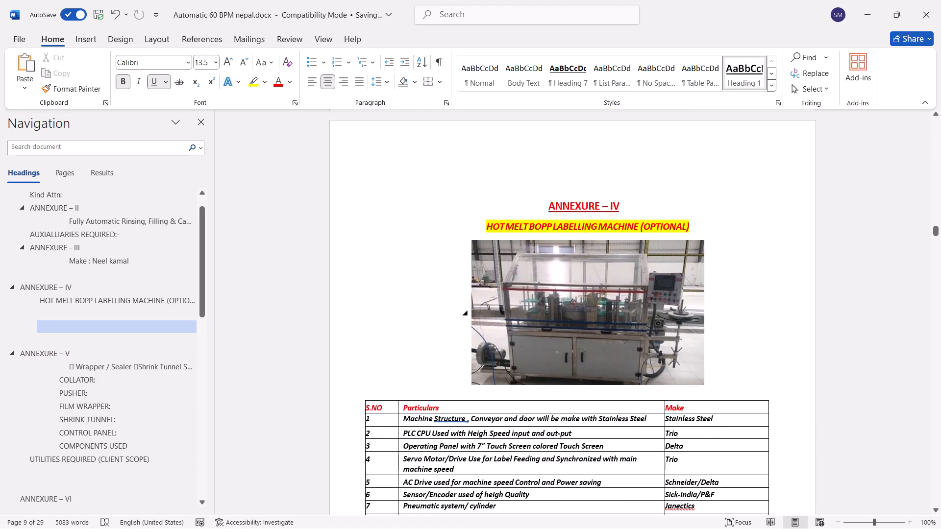
pyautogui.click(701, 222)
pyautogui.hotkey('ctrl', 'BackSpace')
pyautogui.hotkey('ctrl', 'BackSpace')
pyautogui.press('BackSpace')
pyautogui.press('BackSpace')
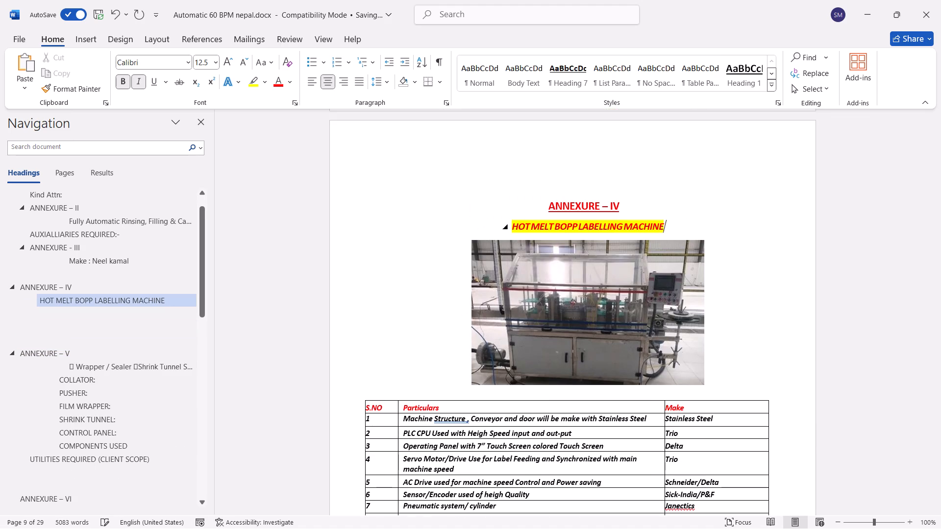
# Remove the yellow highlight from the HOT MELT BOPP LABELLING MACHINE heading and save the document.
pyautogui.hotkey('ctrl', 'shift', 'Left')
pyautogui.hotkey('ctrl', 'shift', 'Left')
pyautogui.hotkey('ctrl', 'shift', 'Left')
pyautogui.hotkey('ctrl', 'shift', 'Left')
pyautogui.hotkey('ctrl', 'shift', 'Left')
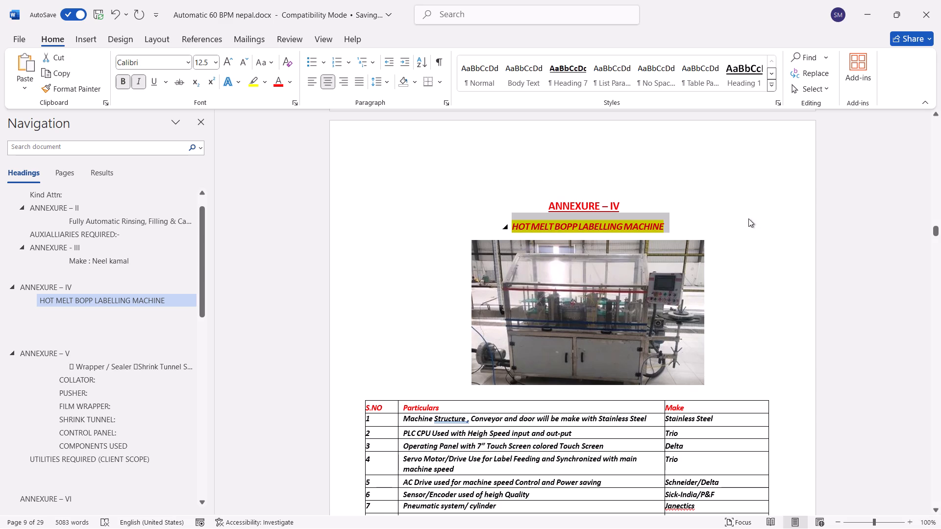
pyautogui.click(258, 83)
pyautogui.scroll(-6, 588, 287)
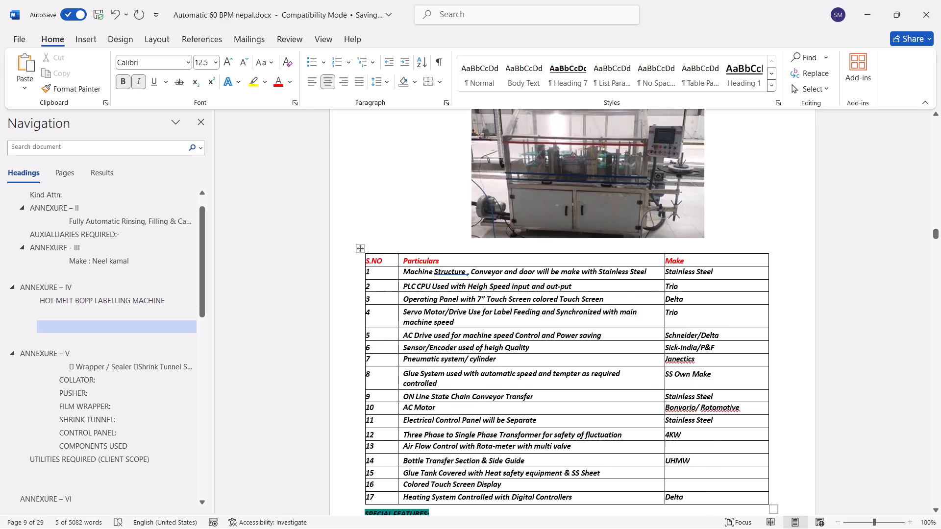
pyautogui.scroll(-15, 589, 288)
pyautogui.hotkey('ctrl', 's')
# Delete everything from the ANNEXURE – VI PET stretch blow moulding section up to the SCHEDULE OF EXCLUSIONS & TERMINATIONS heading.
pyautogui.scroll(-3, 589, 289)
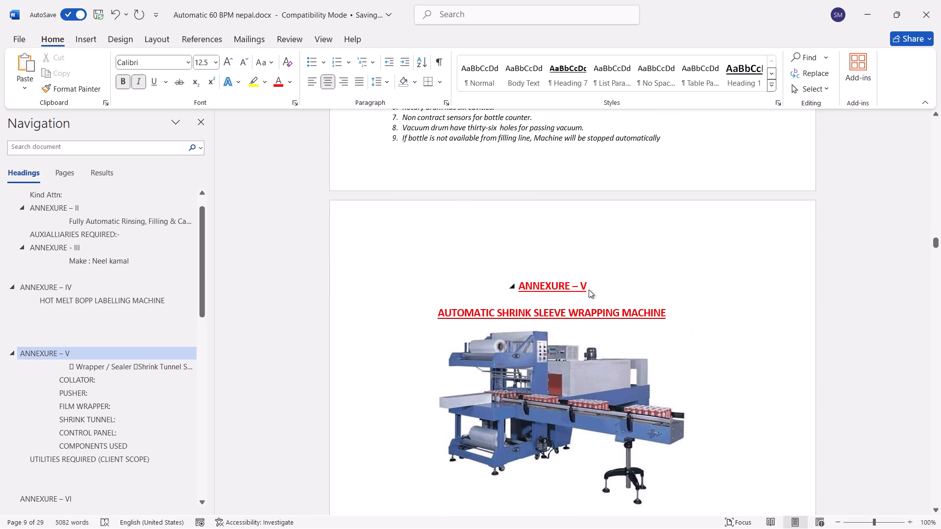
pyautogui.scroll(-20, 589, 289)
pyautogui.scroll(-20, 589, 289)
pyautogui.scroll(-2, 589, 289)
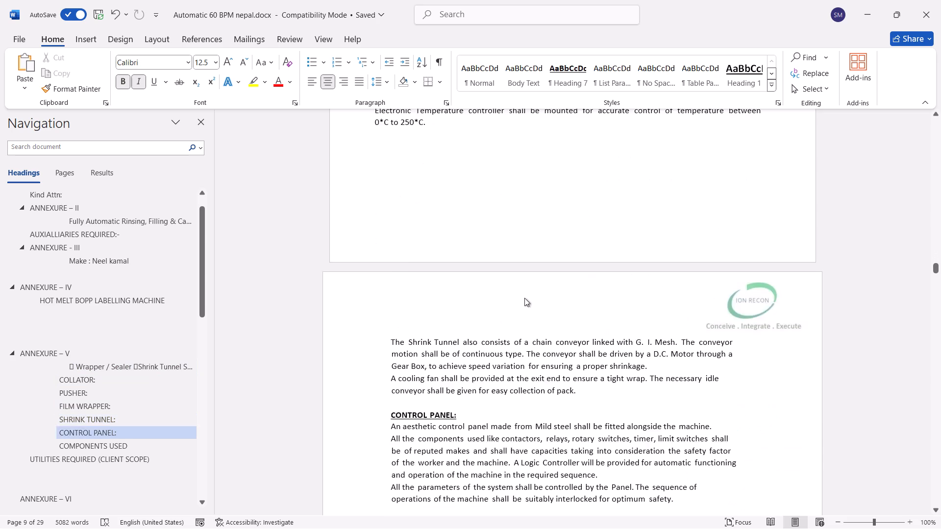
pyautogui.scroll(-20, 524, 298)
pyautogui.scroll(-5, 524, 298)
pyautogui.moveTo(484, 241); pyautogui.dragTo(519, 369)
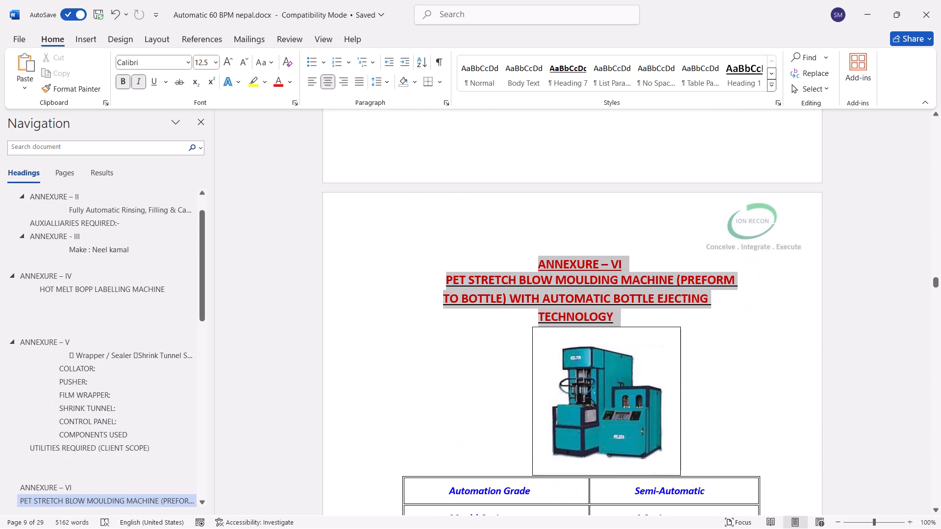
pyautogui.moveTo(519, 369); pyautogui.dragTo(570, 528)
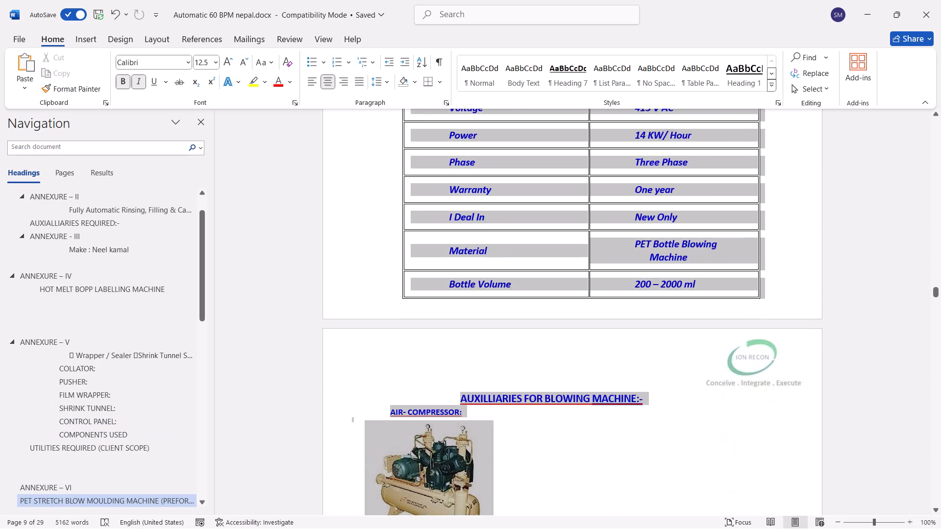
pyautogui.moveTo(570, 528); pyautogui.dragTo(546, 397)
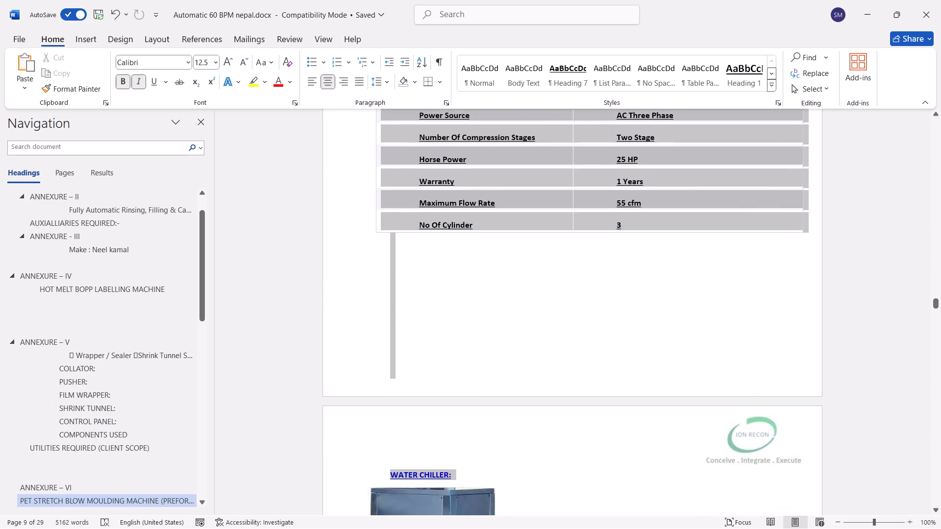
pyautogui.moveTo(546, 397); pyautogui.dragTo(546, 396)
pyautogui.scroll(-20, 546, 396)
pyautogui.scroll(-20, 546, 396)
pyautogui.scroll(-3, 546, 396)
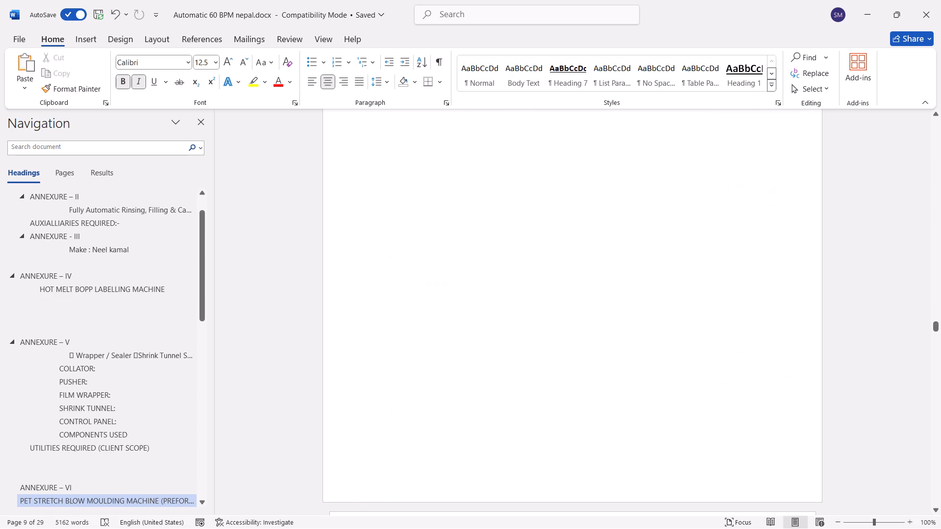
pyautogui.scroll(-5, 546, 396)
pyautogui.moveTo(546, 396); pyautogui.dragTo(540, 528)
pyautogui.scroll(-6, 546, 396)
pyautogui.scroll(-18, 539, 528)
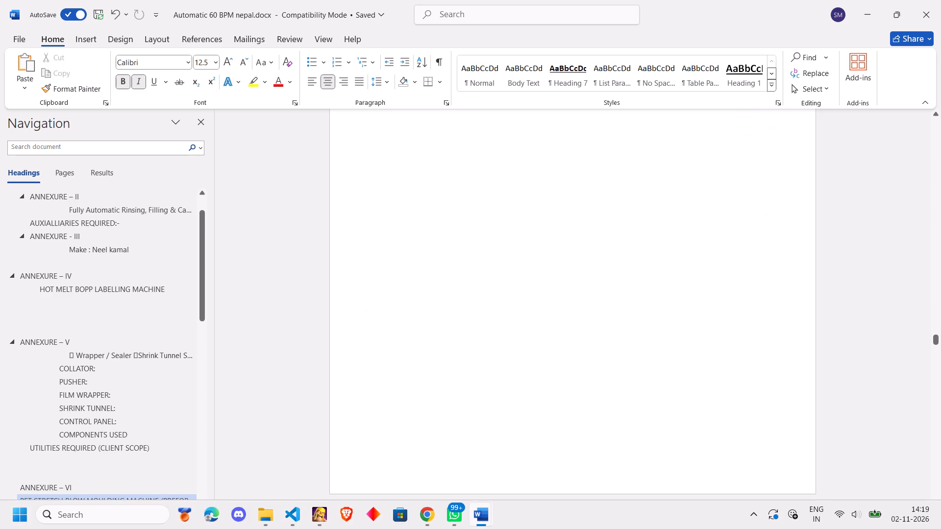
pyautogui.moveTo(540, 528); pyautogui.dragTo(500, 337)
pyautogui.scroll(-5, 503, 338)
pyautogui.scroll(-20, 500, 337)
pyautogui.scroll(-20, 500, 337)
pyautogui.scroll(-20, 500, 337)
pyautogui.scroll(-1, 500, 337)
pyautogui.scroll(-20, 500, 337)
pyautogui.scroll(-20, 500, 337)
pyautogui.scroll(-19, 500, 337)
pyautogui.scroll(-17, 500, 337)
pyautogui.scroll(-20, 500, 337)
pyautogui.scroll(-12, 500, 337)
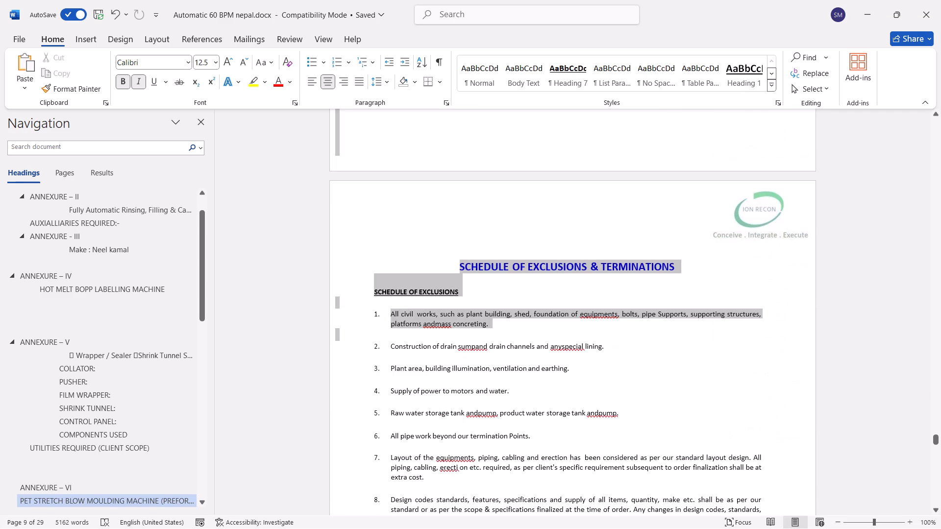
pyautogui.moveTo(500, 337); pyautogui.dragTo(500, 458)
pyautogui.scroll(11, 500, 337)
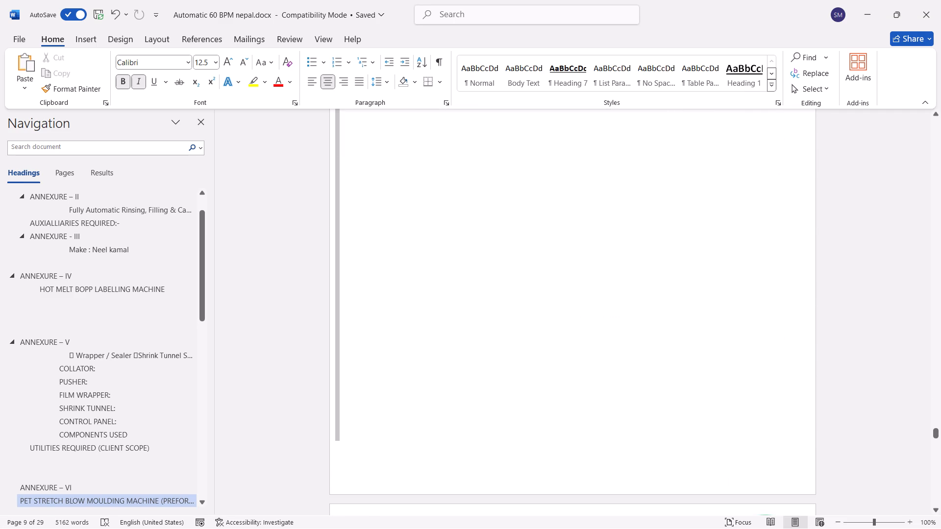
pyautogui.moveTo(500, 458); pyautogui.dragTo(517, 240)
pyautogui.scroll(12, 517, 240)
pyautogui.scroll(-19, 517, 240)
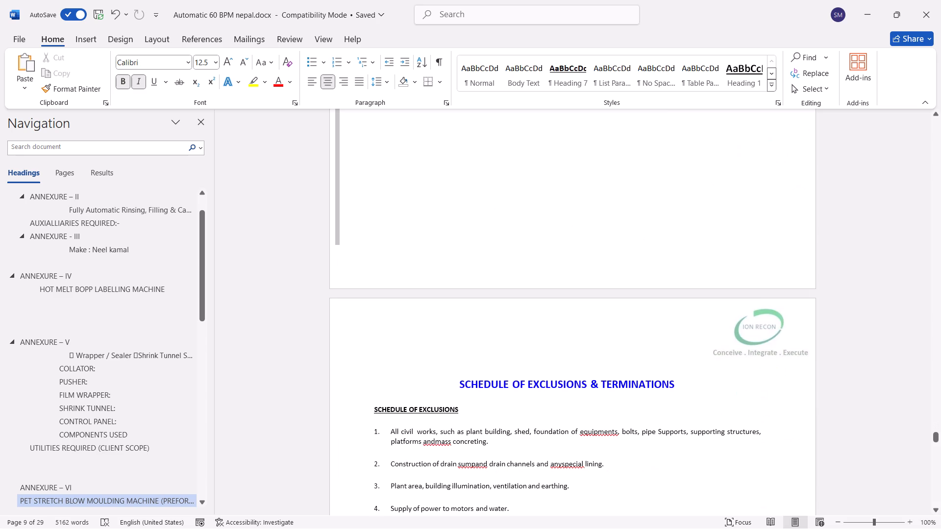
pyautogui.moveTo(517, 240); pyautogui.dragTo(535, 275)
pyautogui.press('BackSpace')
# Adjust the blank lines after the utilities section so SCHEDULE OF EXCLUSIONS & TERMINATIONS starts on a new page, leaving an empty line before it.
pyautogui.scroll(3, 535, 275)
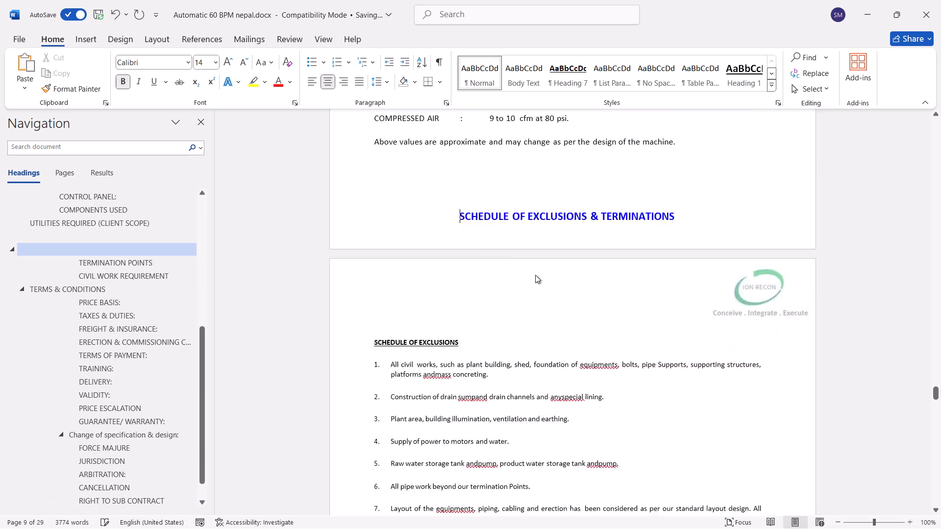
pyautogui.scroll(3, 535, 275)
pyautogui.press('Return')
pyautogui.press('Return')
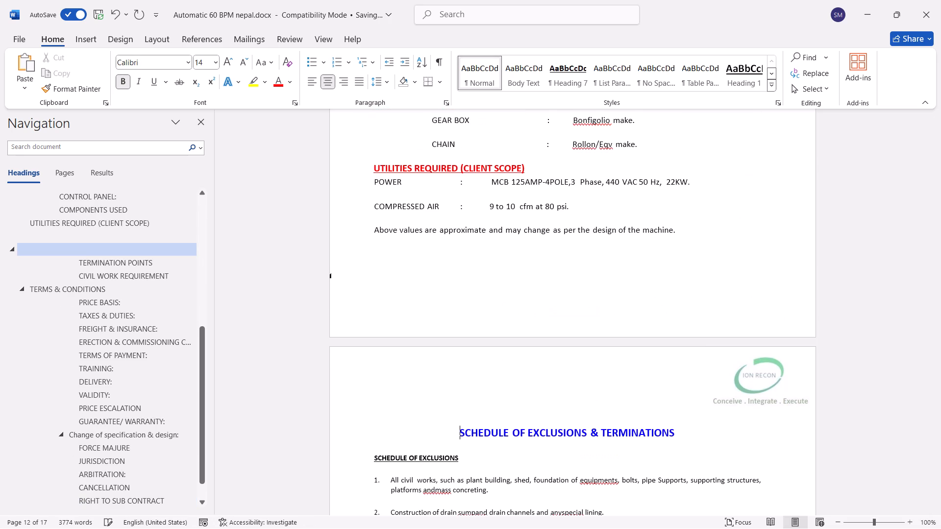
pyautogui.press('Up')
pyautogui.press('BackSpace')
pyautogui.press('BackSpace')
pyautogui.press('BackSpace')
pyautogui.press('Return')
pyautogui.scroll(15, 535, 275)
pyautogui.scroll(-4, 718, 222)
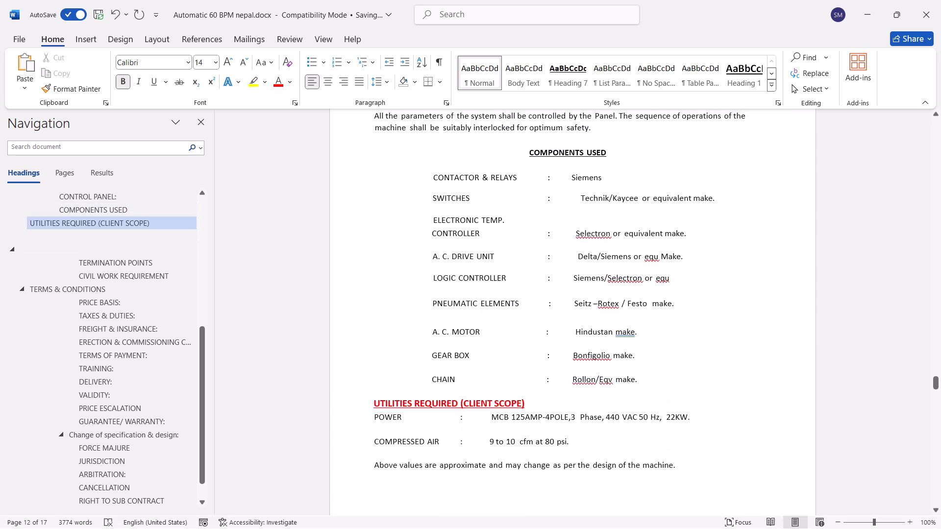
pyautogui.scroll(-14, 731, 223)
pyautogui.click(608, 270)
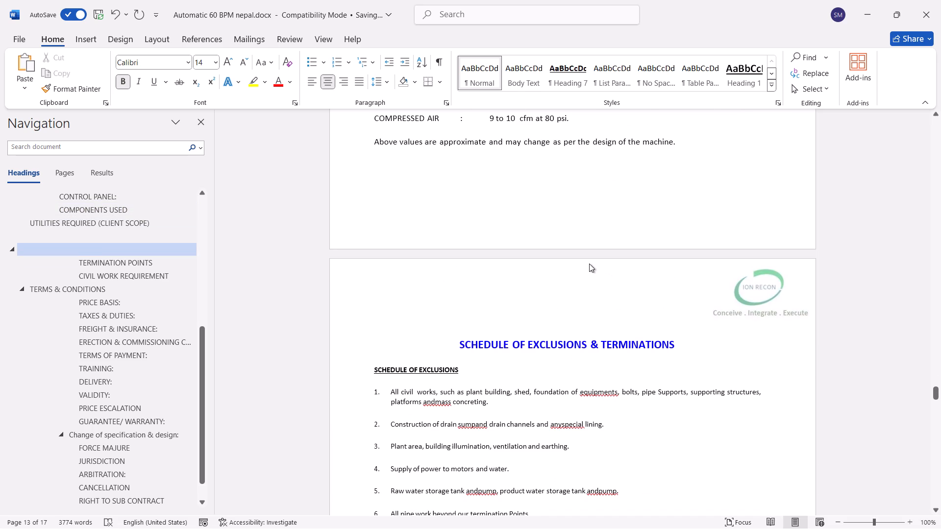
pyautogui.click(589, 235)
pyautogui.press('Return')
# Search Automatic 60 BPM Sticker.docx for "price" and copy its price schedule heading and table through item 15 into the Nepal proposal, above the exclusions schedule.
pyautogui.hotkey('alt', 'Tab')
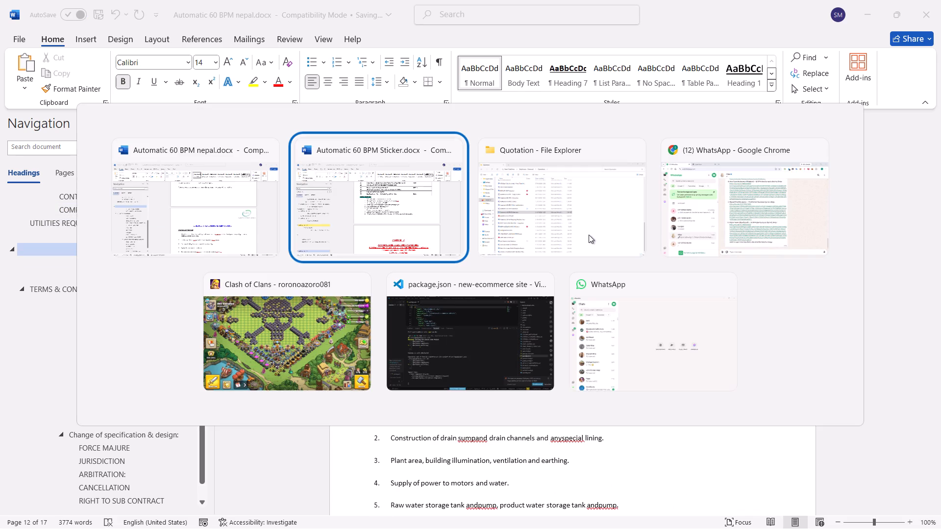
pyautogui.scroll(-7, 391, 254)
pyautogui.middleClick(488, 216)
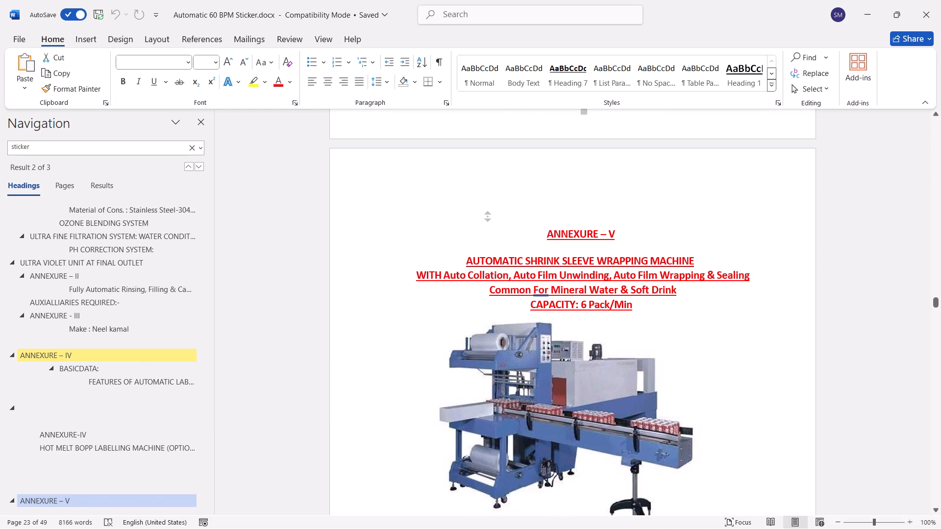
pyautogui.click(483, 303)
pyautogui.hotkey('ctrl', 'f')
pyautogui.write('price')
pyautogui.press('Return')
pyautogui.click(400, 265)
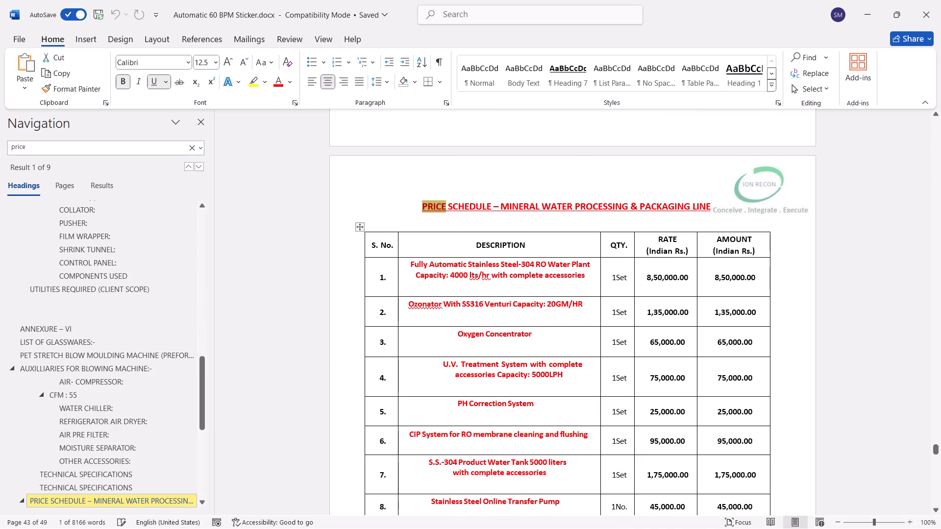
pyautogui.moveTo(417, 211); pyautogui.dragTo(446, 256)
pyautogui.scroll(-14, 446, 254)
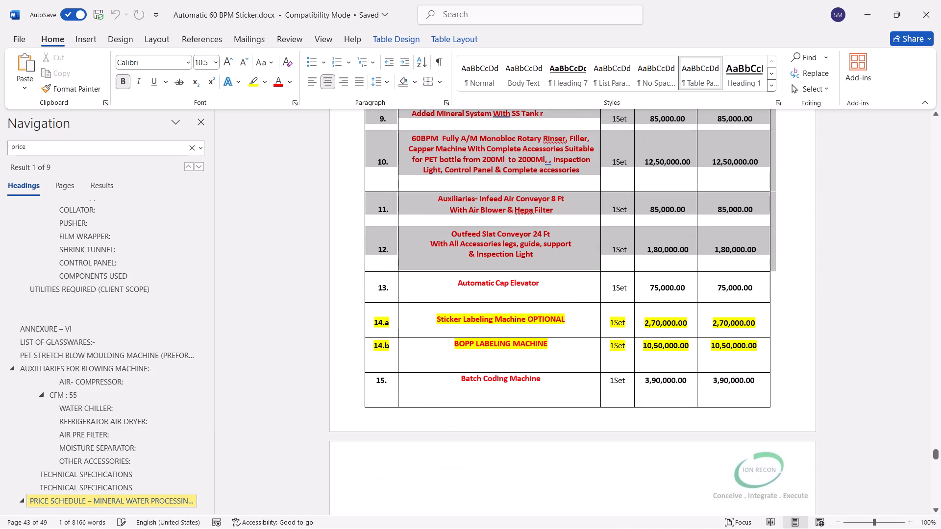
pyautogui.moveTo(446, 256); pyautogui.dragTo(740, 383)
pyautogui.hotkey('ctrl', 'c')
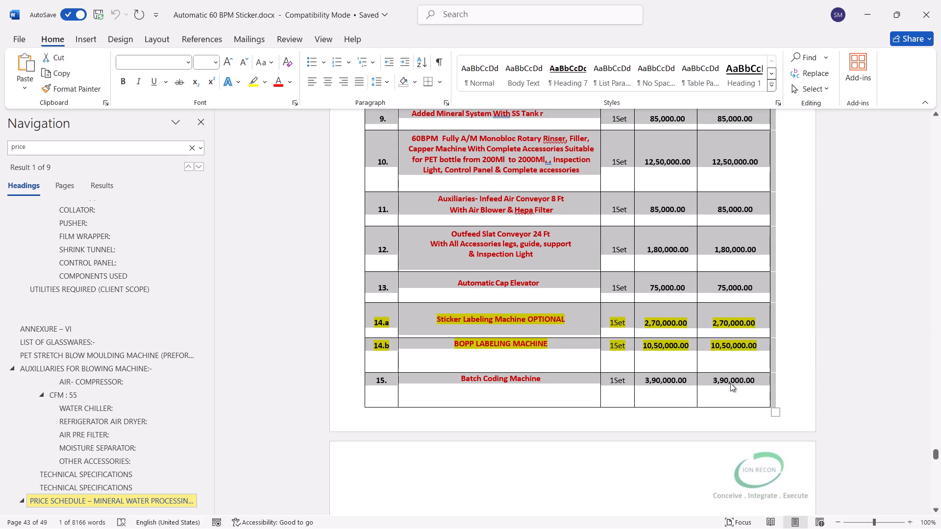
pyautogui.hotkey('alt', 'Tab')
pyautogui.hotkey('ctrl', 'v')
# Delete items 1 to 9 from the pasted price schedule, from the RO Water Plant through the Added Mineral System.
pyautogui.scroll(-7, 607, 281)
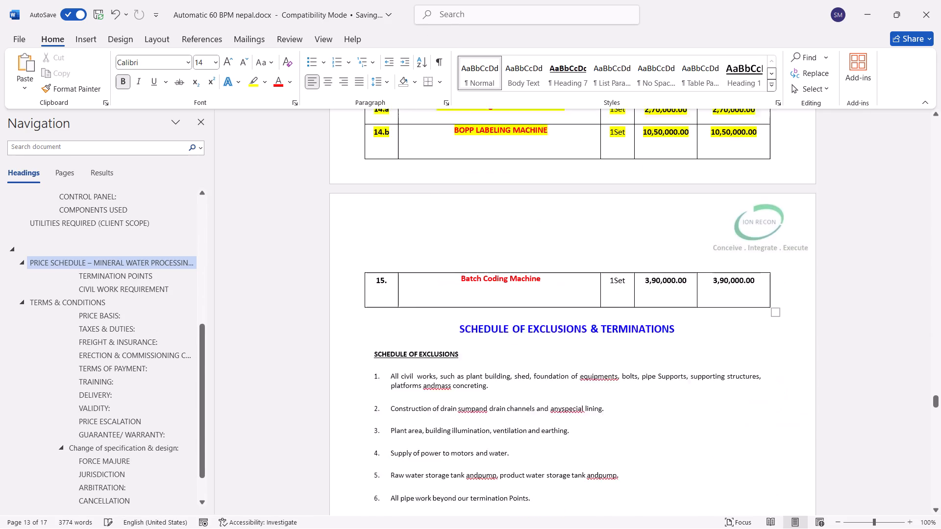
pyautogui.scroll(14, 607, 281)
pyautogui.scroll(4, 530, 251)
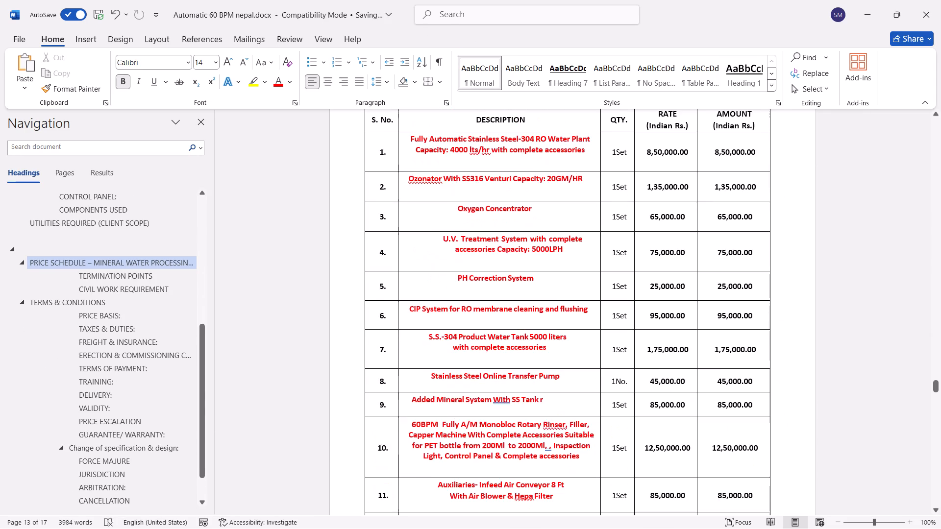
pyautogui.scroll(3, 461, 229)
pyautogui.moveTo(386, 237); pyautogui.dragTo(683, 249)
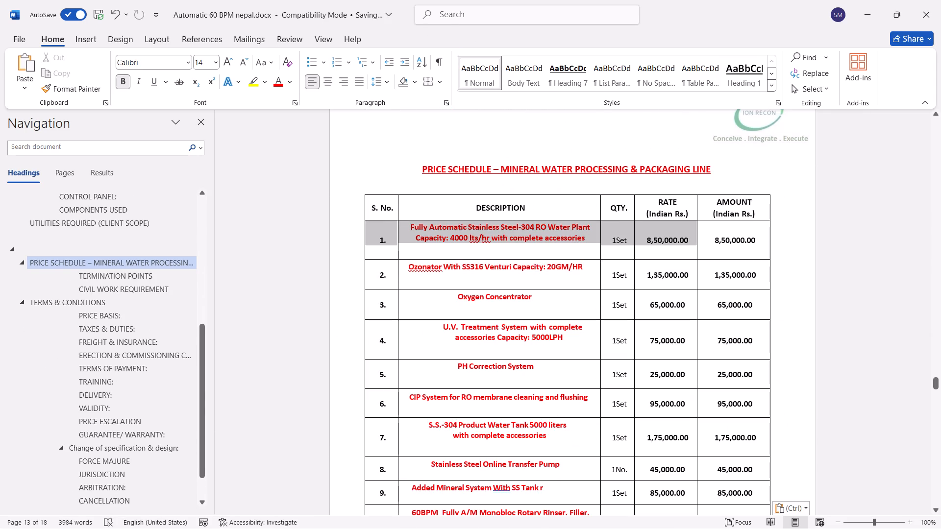
pyautogui.moveTo(683, 249); pyautogui.dragTo(741, 331)
pyautogui.scroll(-5, 728, 261)
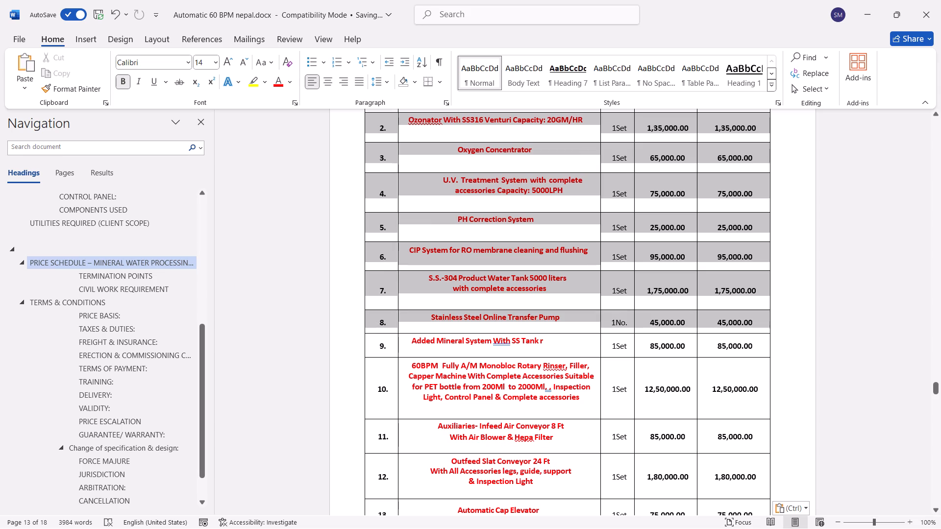
pyautogui.moveTo(741, 331); pyautogui.dragTo(744, 337)
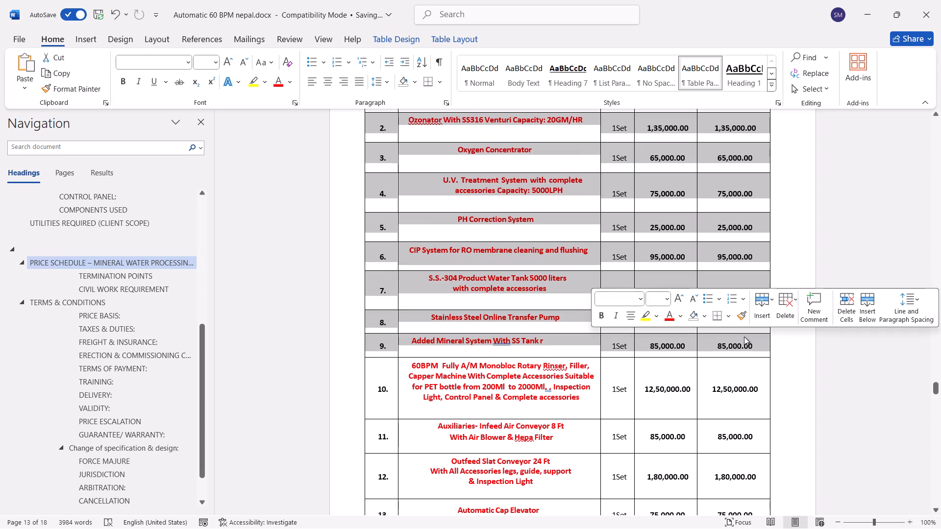
pyautogui.rightClick(561, 211)
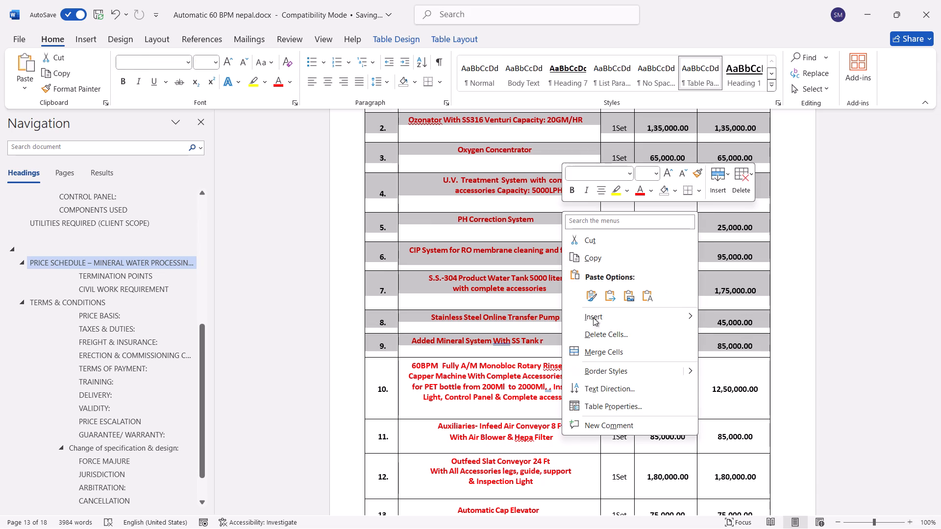
pyautogui.click(598, 336)
pyautogui.click(464, 296)
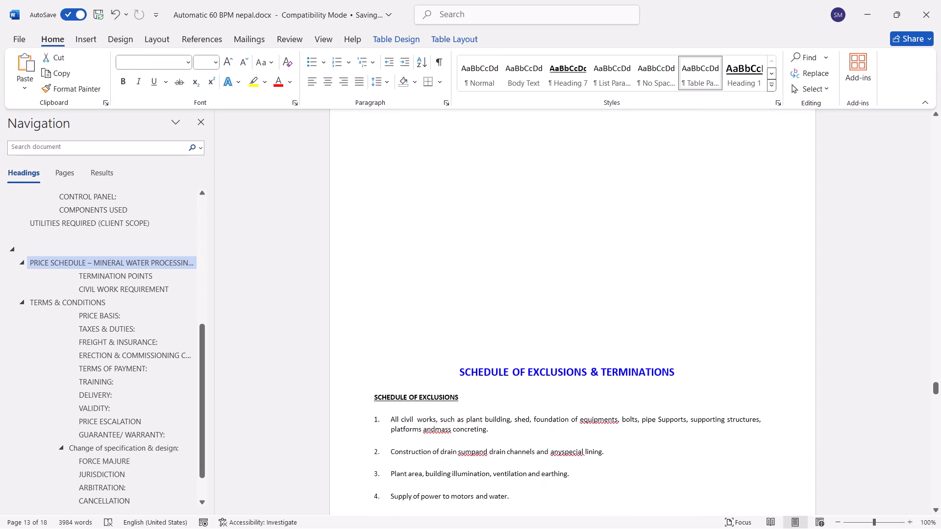
# Delete the optional Sticker Labeling Machine row, item 14.a, from the price schedule.
pyautogui.scroll(6, 482, 304)
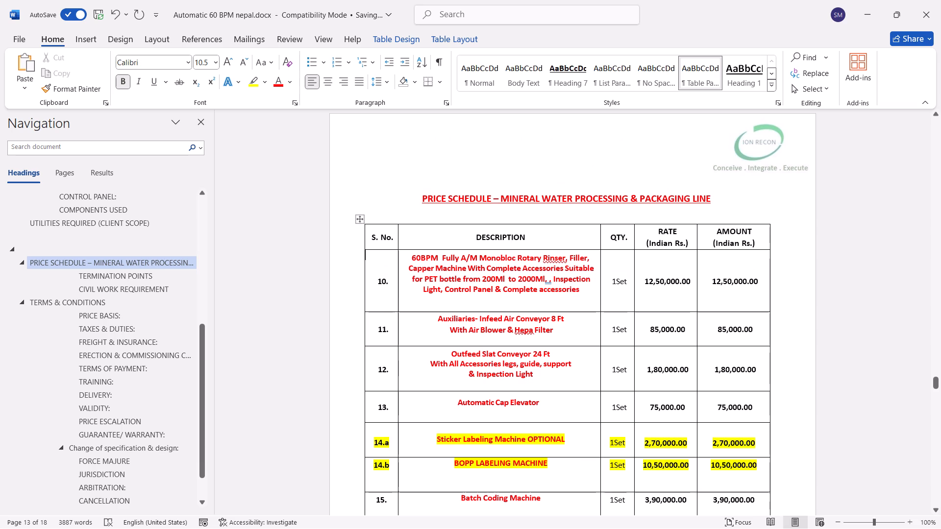
pyautogui.scroll(-1, 518, 360)
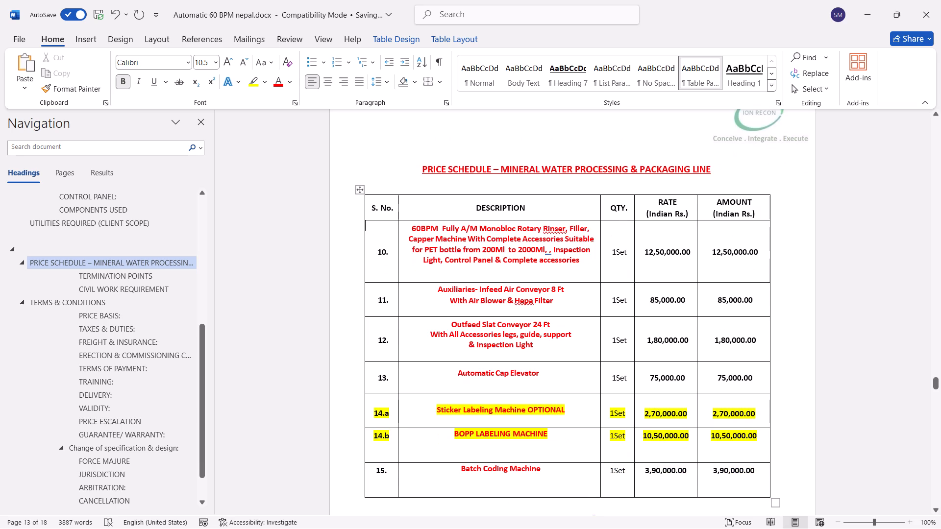
pyautogui.scroll(-1, 472, 383)
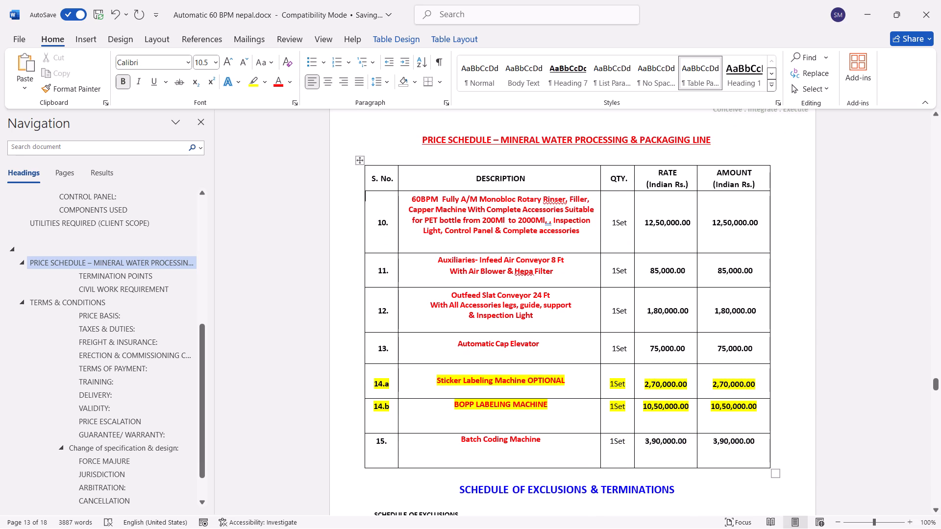
pyautogui.moveTo(377, 382); pyautogui.dragTo(715, 363)
pyautogui.rightClick(709, 363)
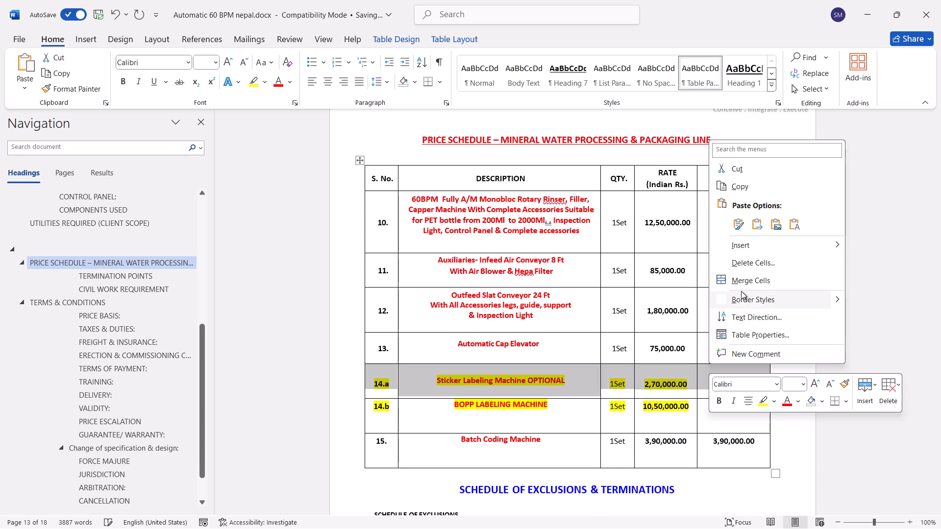
pyautogui.click(746, 265)
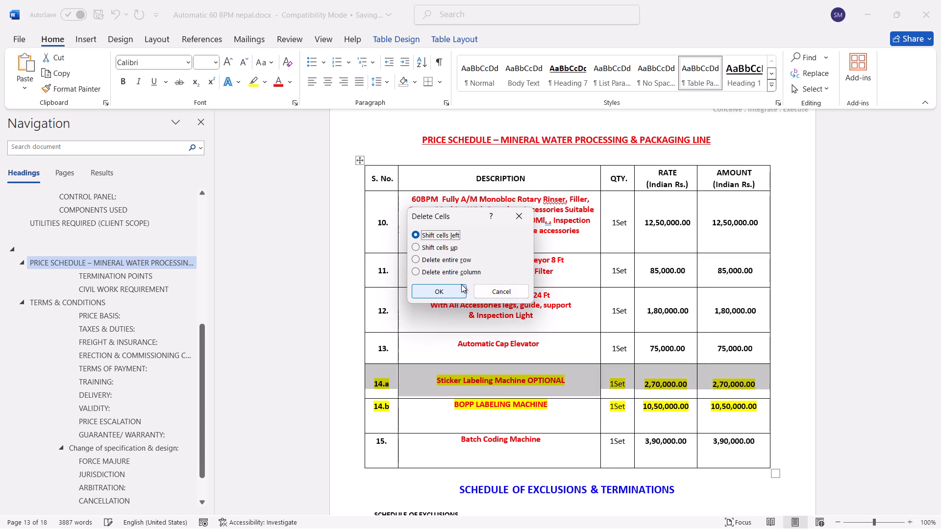
pyautogui.click(457, 285)
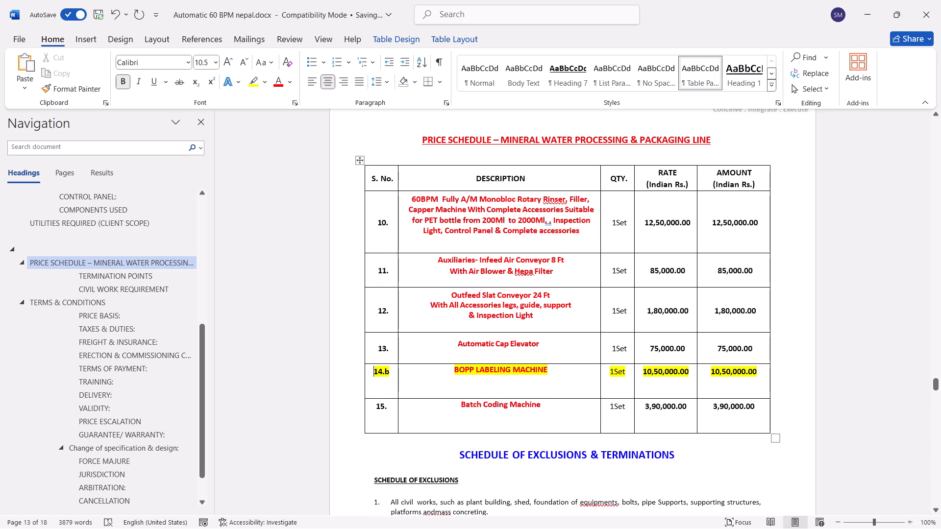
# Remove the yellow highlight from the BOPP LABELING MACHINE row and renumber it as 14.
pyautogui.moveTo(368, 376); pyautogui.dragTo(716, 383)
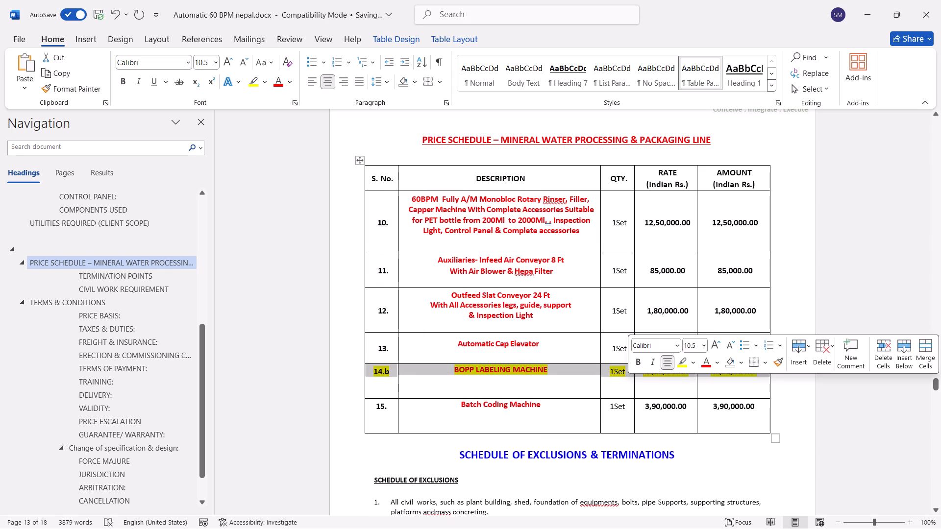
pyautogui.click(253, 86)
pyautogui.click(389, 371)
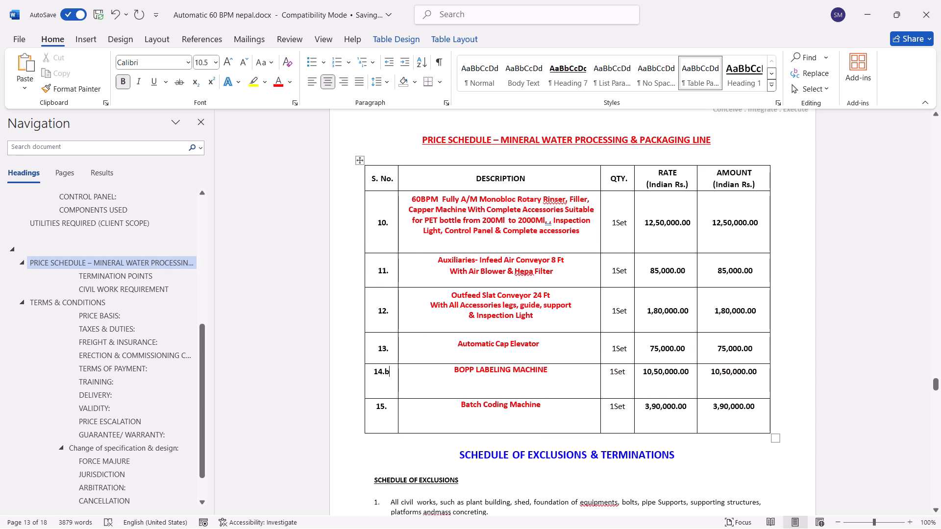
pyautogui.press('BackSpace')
# Insert two blank rows below the Batch Coding Machine row at the end of the price schedule.
pyautogui.moveTo(380, 414); pyautogui.dragTo(716, 415)
pyautogui.rightClick(669, 412)
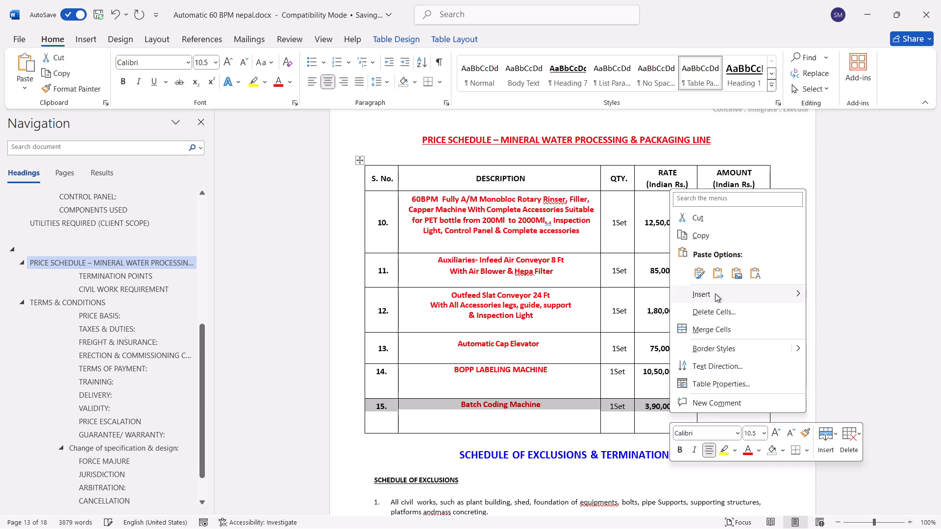
pyautogui.click(720, 301)
pyautogui.moveTo(461, 436); pyautogui.dragTo(455, 438)
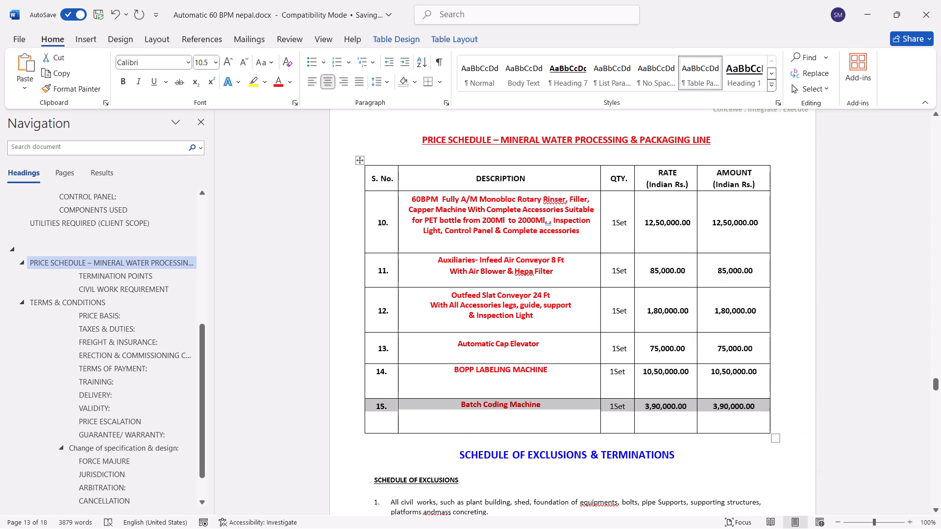
pyautogui.moveTo(388, 376); pyautogui.dragTo(703, 407)
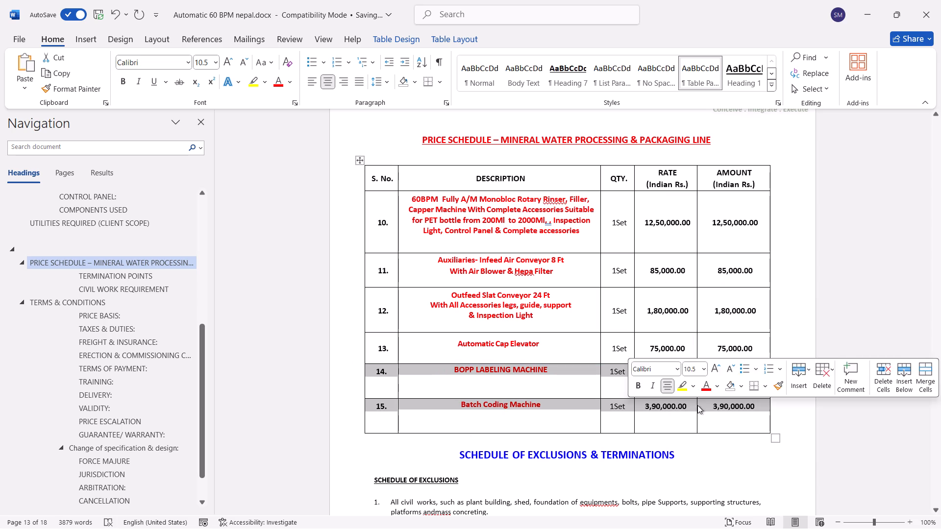
pyautogui.rightClick(689, 404)
pyautogui.click(720, 285)
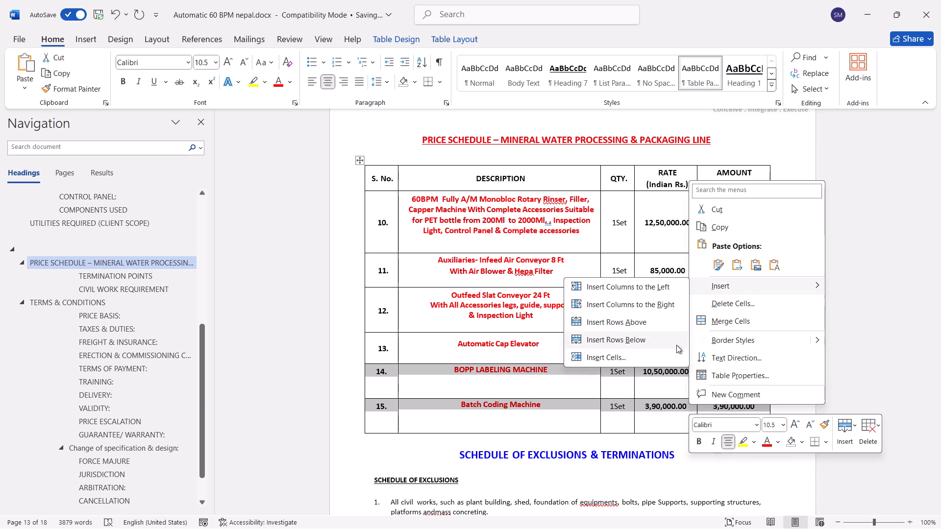
pyautogui.click(648, 338)
# Fill the first blank row with Group Shrink Wrapping Machine, quantity 1Set, and 10,50,000.00 as both rate and amount.
pyautogui.scroll(-4, 451, 402)
pyautogui.click(389, 335)
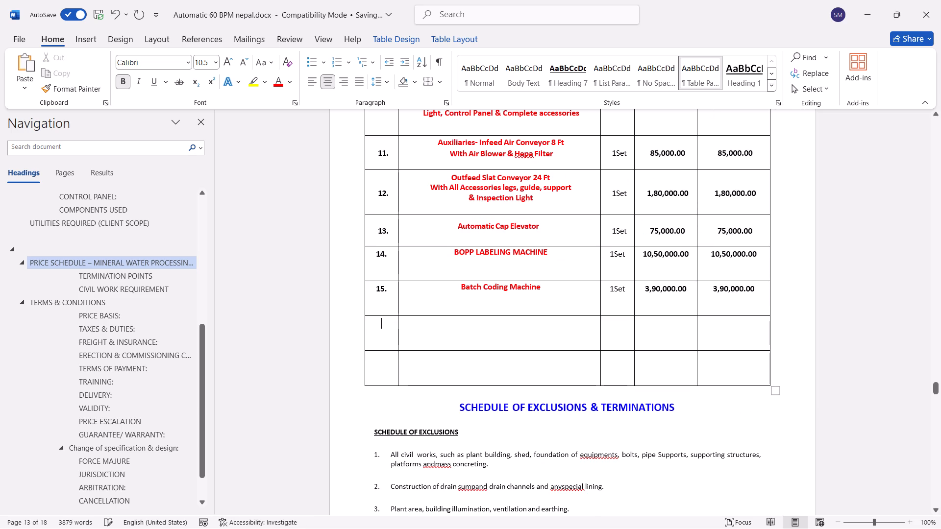
pyautogui.click(492, 343)
pyautogui.write('STI')
pyautogui.hotkey('shift', 'BackSpace')
pyautogui.hotkey('shift', 'BackSpace')
pyautogui.hotkey('shift', 'BackSpace')
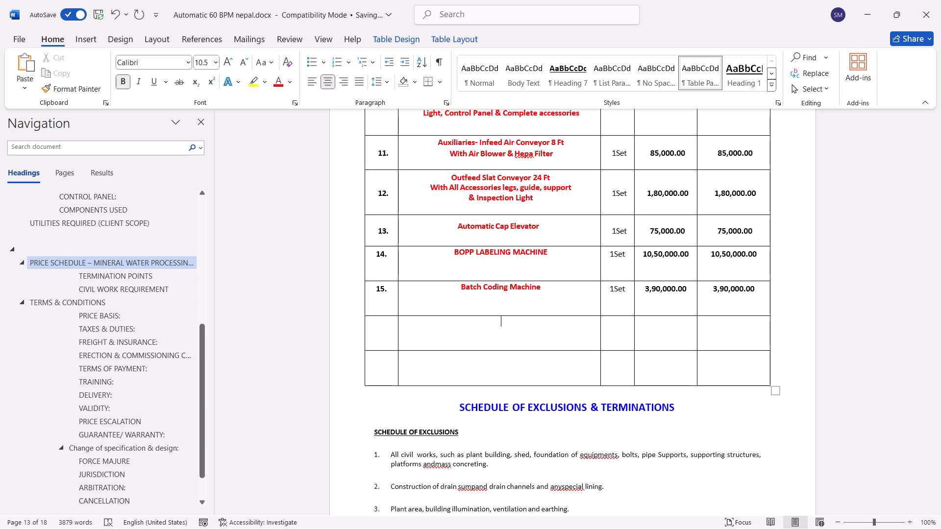
pyautogui.write('Grou')
pyautogui.write('p')
pyautogui.press('space')
pyautogui.write('Shrink')
pyautogui.press('space')
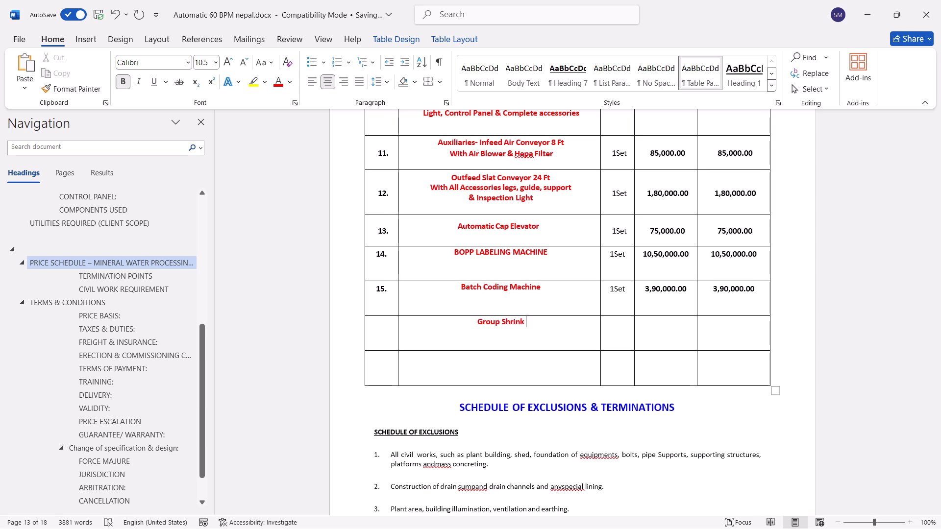
pyautogui.write('Wrapping')
pyautogui.press('space')
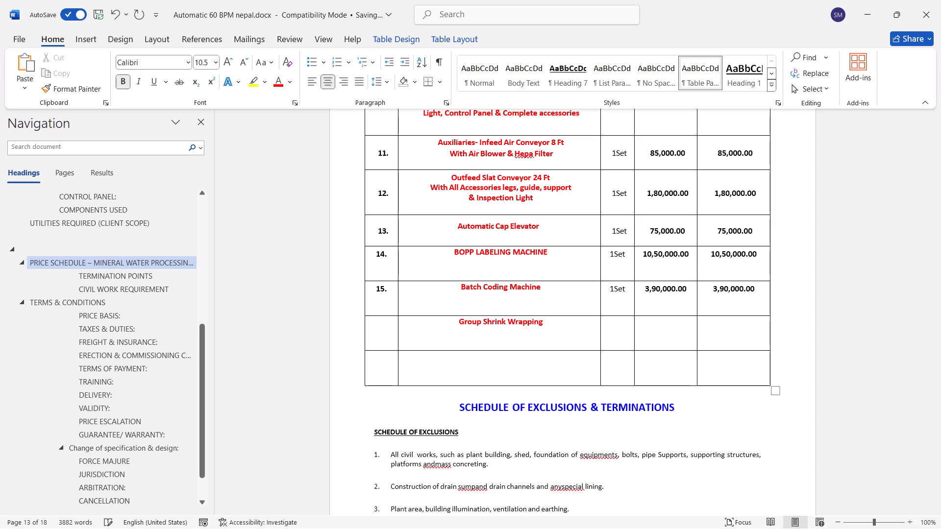
pyautogui.write('Machine')
pyautogui.press('Right')
pyautogui.write('1Set')
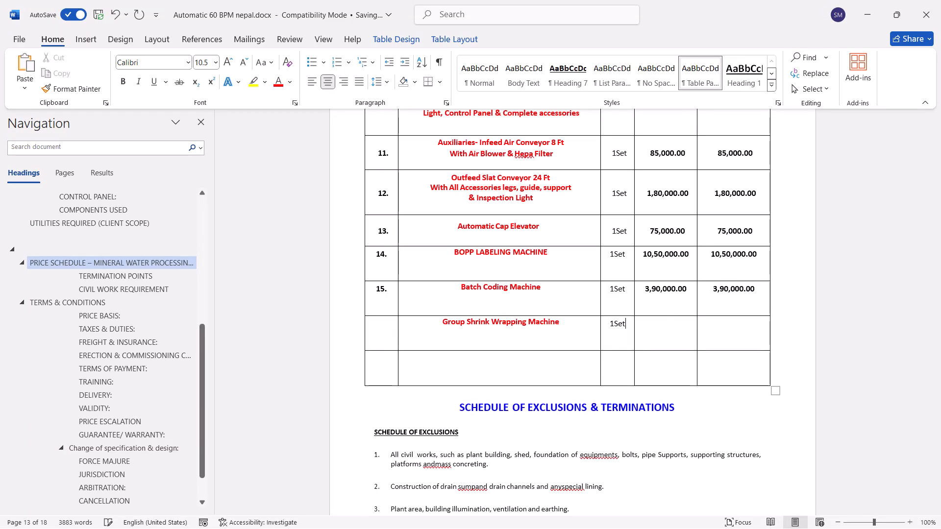
pyautogui.press('Right')
pyautogui.write('10')
pyautogui.write(',50,000.00')
pyautogui.press('Right')
pyautogui.write('10,0')
pyautogui.press('BackSpace')
pyautogui.write('50,000.00')
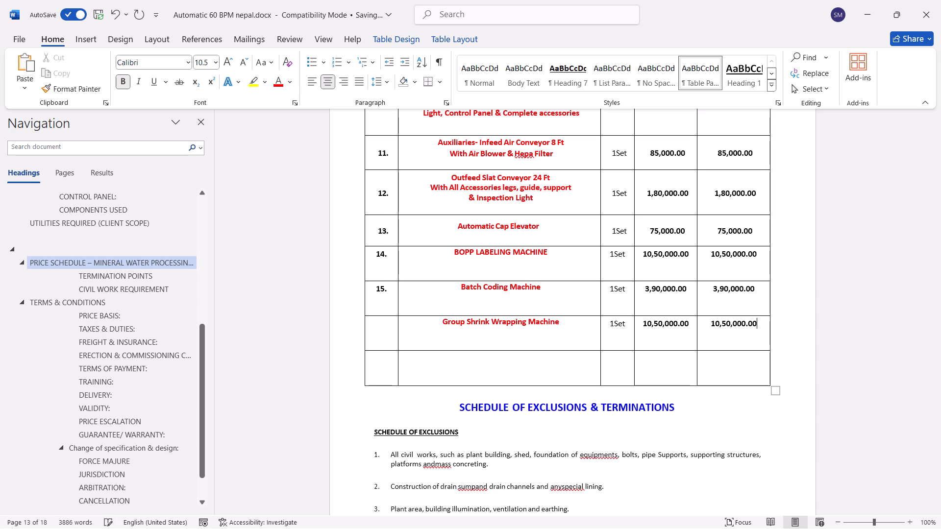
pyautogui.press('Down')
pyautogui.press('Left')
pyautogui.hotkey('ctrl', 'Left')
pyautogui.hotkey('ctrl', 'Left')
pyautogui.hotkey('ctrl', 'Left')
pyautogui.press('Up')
# Delete the BOPP LABELING MACHINE row, item 14, from the price schedule.
pyautogui.scroll(3, 492, 341)
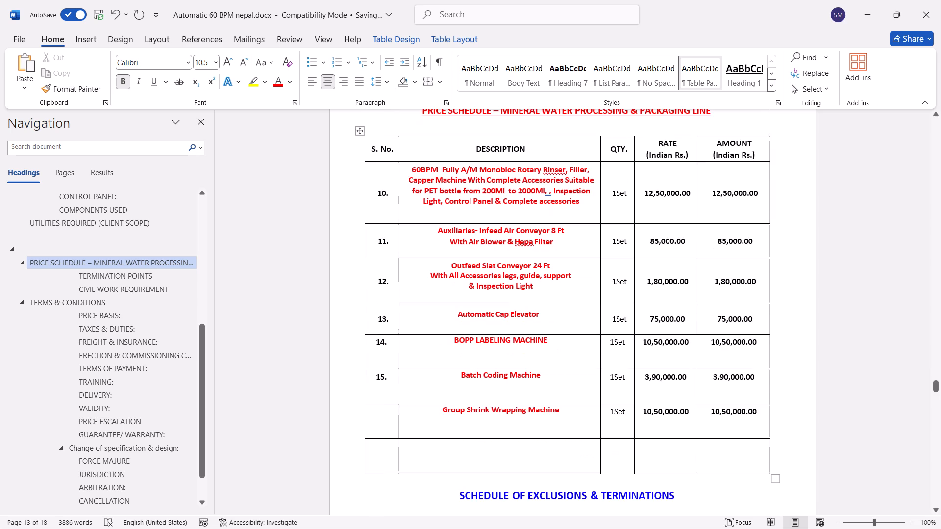
pyautogui.moveTo(382, 348); pyautogui.dragTo(743, 354)
pyautogui.rightClick(739, 355)
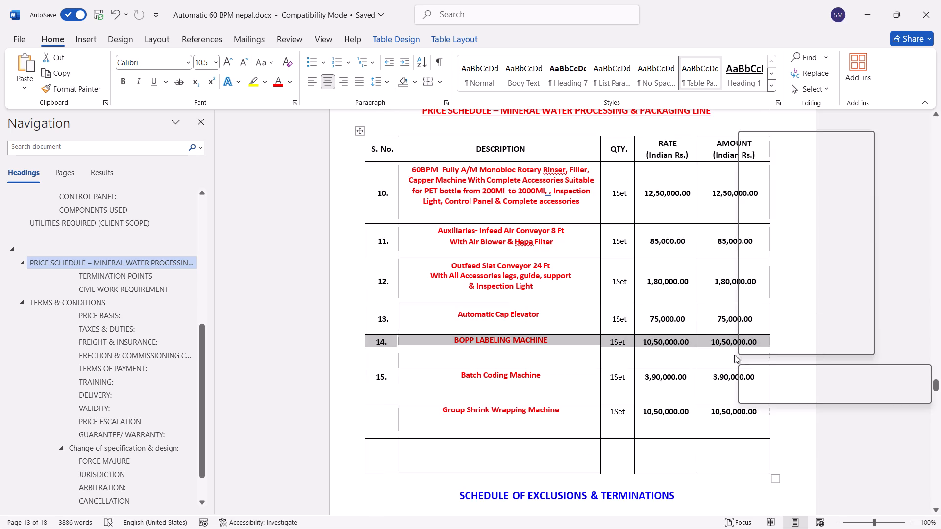
pyautogui.click(766, 261)
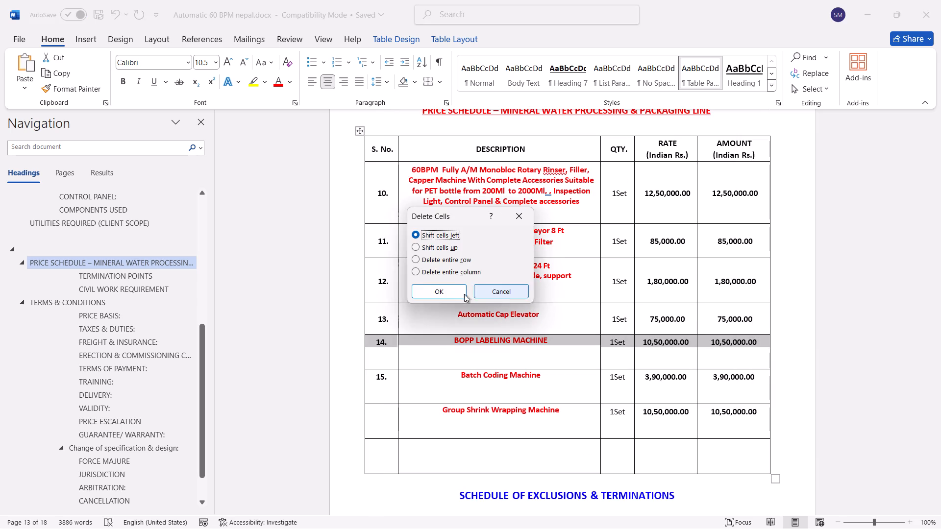
pyautogui.click(451, 290)
pyautogui.scroll(2, 470, 364)
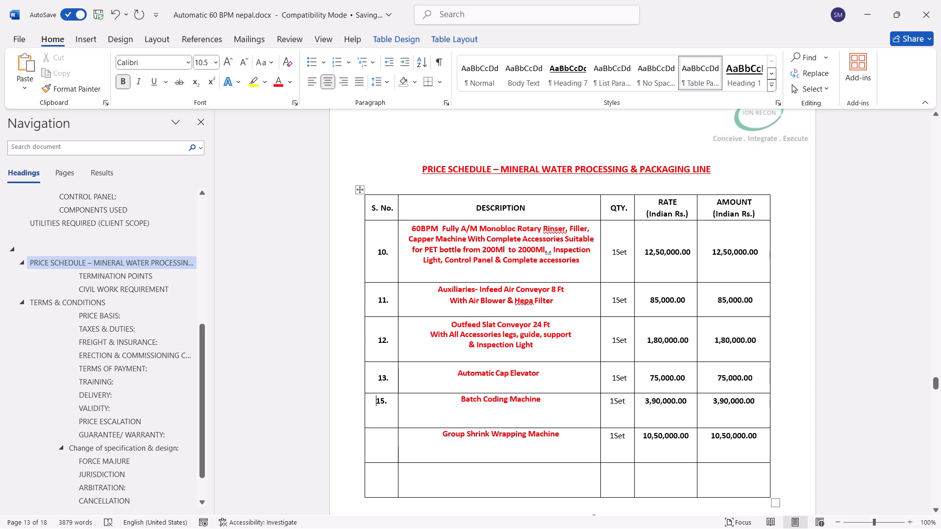
# Renumber the Monobloc, Infeed Air Conveyor and Outfeed Slat Conveyor rows of the price schedule as 1., 2. and 3.
pyautogui.click(384, 254)
pyautogui.press('BackSpace')
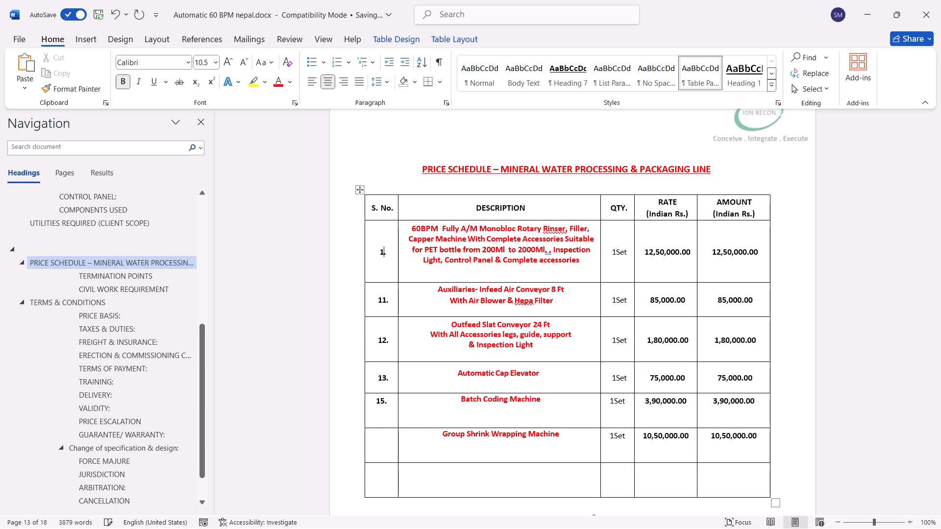
pyautogui.press('Down')
pyautogui.press('Down')
pyautogui.press('Right')
pyautogui.press('BackSpace')
pyautogui.press('BackSpace')
pyautogui.press('2')
pyautogui.press('Down')
pyautogui.press('Down')
pyautogui.press('BackSpace')
pyautogui.press('BackSpace')
pyautogui.press('3')
# Number the Automatic Cap Elevator, Batch Coding Machine and Group Shrink Wrapping Machine rows 4., 5. and 6.
pyautogui.press('Down')
pyautogui.press('Down')
pyautogui.press('BackSpace')
pyautogui.press('BackSpace')
pyautogui.press('4')
pyautogui.press('Down')
pyautogui.press('BackSpace')
pyautogui.press('BackSpace')
pyautogui.press('5')
pyautogui.press('Down')
pyautogui.write('6.')
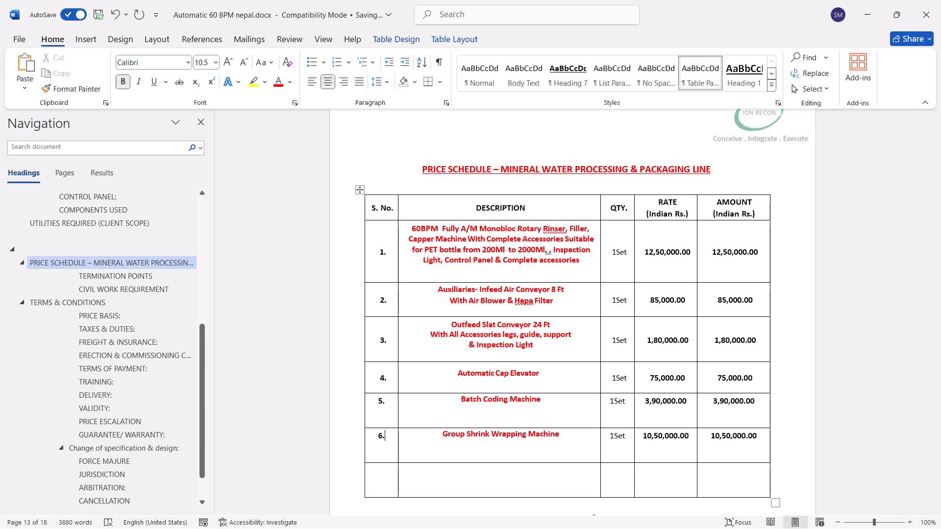
# Clear the rates and amounts of items 2 to 4 in the price schedule.
pyautogui.moveTo(650, 274); pyautogui.dragTo(667, 335)
pyautogui.click(659, 369)
pyautogui.moveTo(648, 306); pyautogui.dragTo(706, 337)
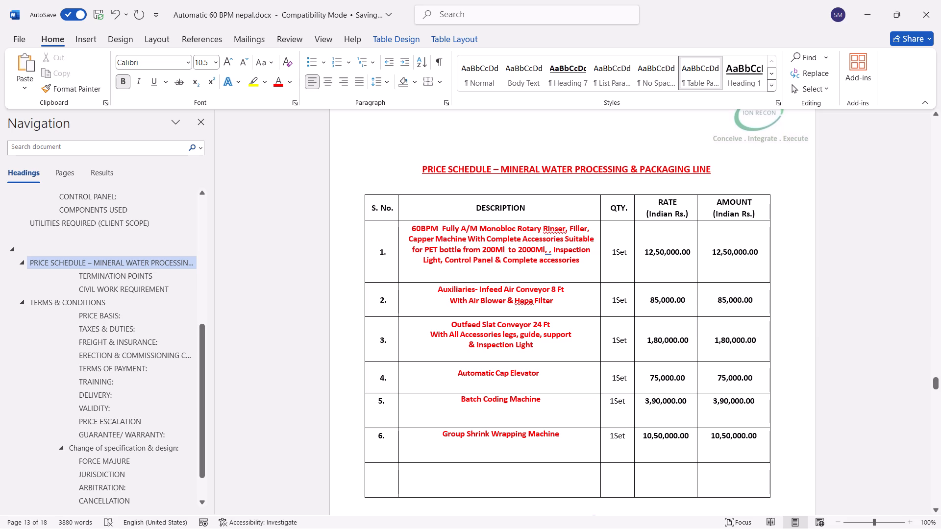
pyautogui.moveTo(706, 337); pyautogui.dragTo(739, 368)
pyautogui.press('Delete')
# Merge the RATE cells of items 1 to 4 into one cell, and their AMOUNT cells likewise.
pyautogui.click(681, 298)
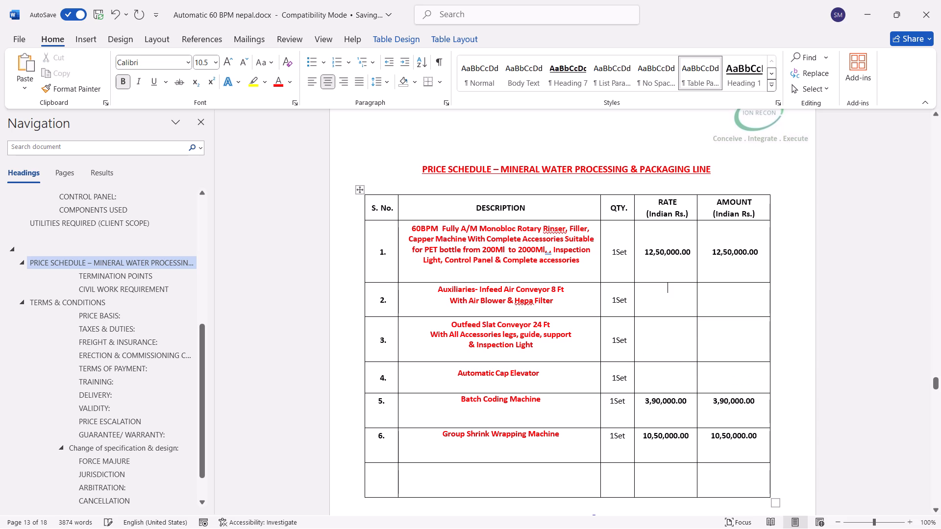
pyautogui.moveTo(650, 264); pyautogui.dragTo(674, 370)
pyautogui.rightClick(658, 341)
pyautogui.rightClick(658, 341)
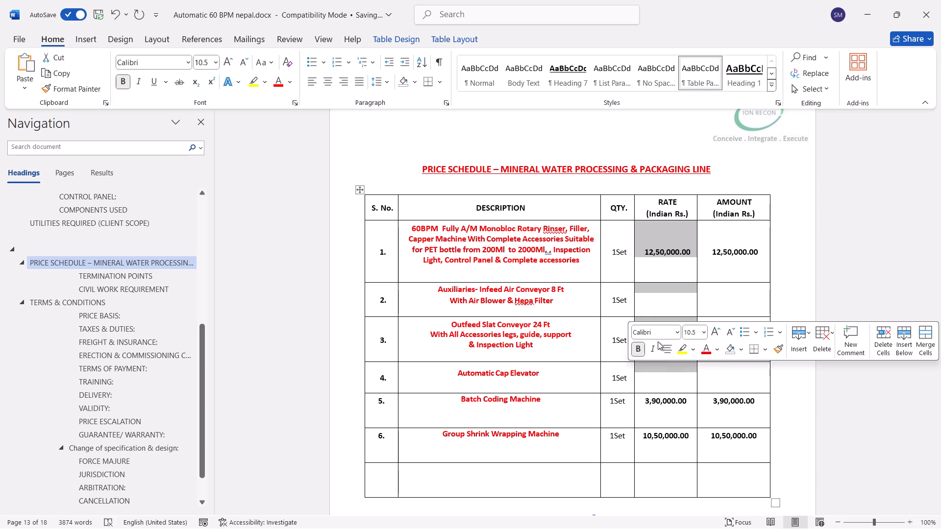
pyautogui.rightClick(661, 303)
pyautogui.click(697, 223)
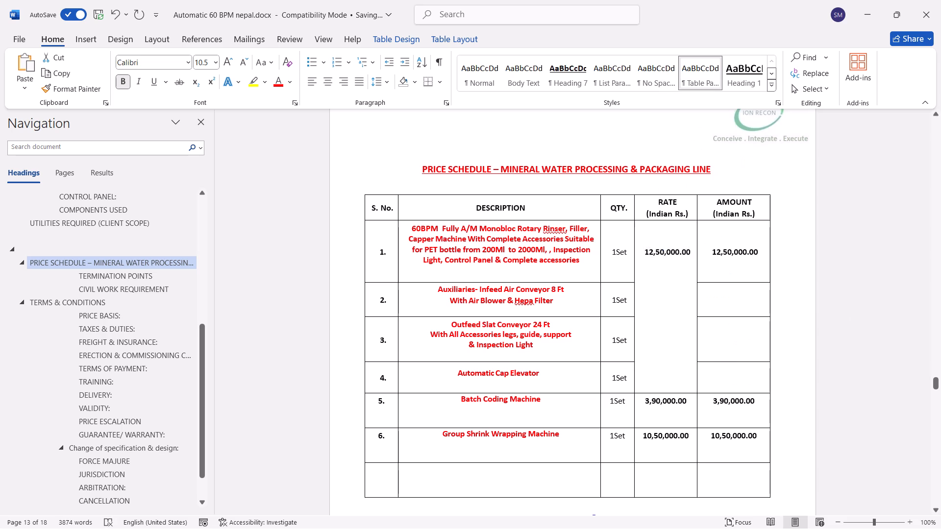
pyautogui.click(715, 312)
pyautogui.moveTo(722, 262); pyautogui.dragTo(741, 368)
pyautogui.rightClick(726, 308)
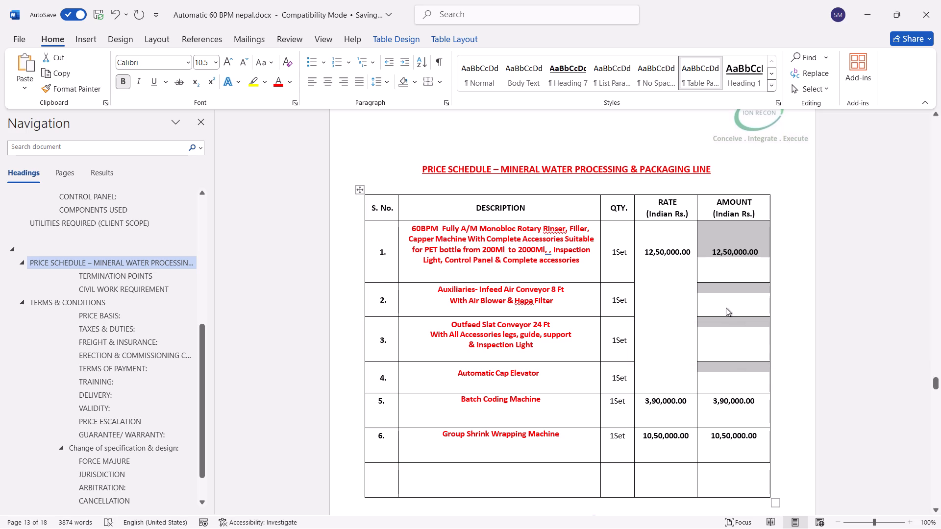
pyautogui.click(763, 224)
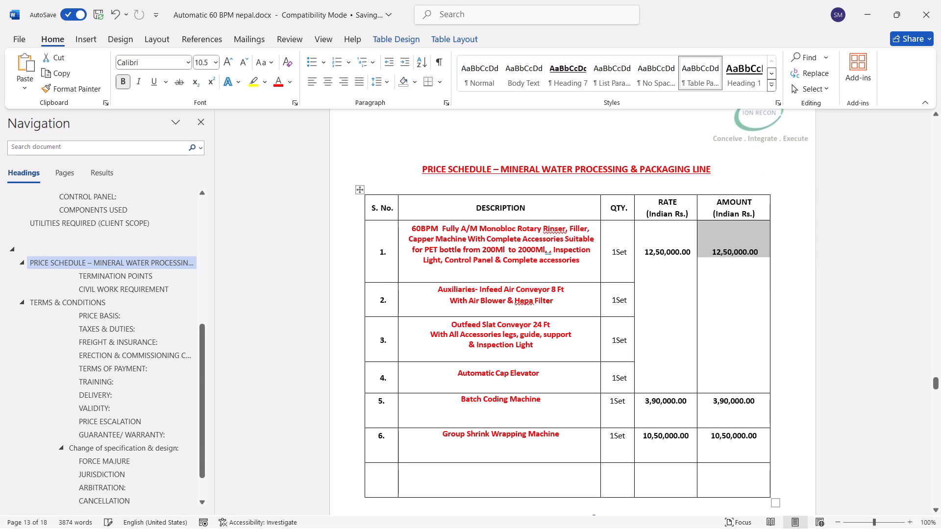
# Insert six blank lines above 12,50,000.00 in both merged cells so the prices sit midway down.
pyautogui.click(643, 252)
pyautogui.press('Return')
pyautogui.press('Return')
pyautogui.press('Return')
pyautogui.press('Return')
pyautogui.press('Return')
pyautogui.press('Return')
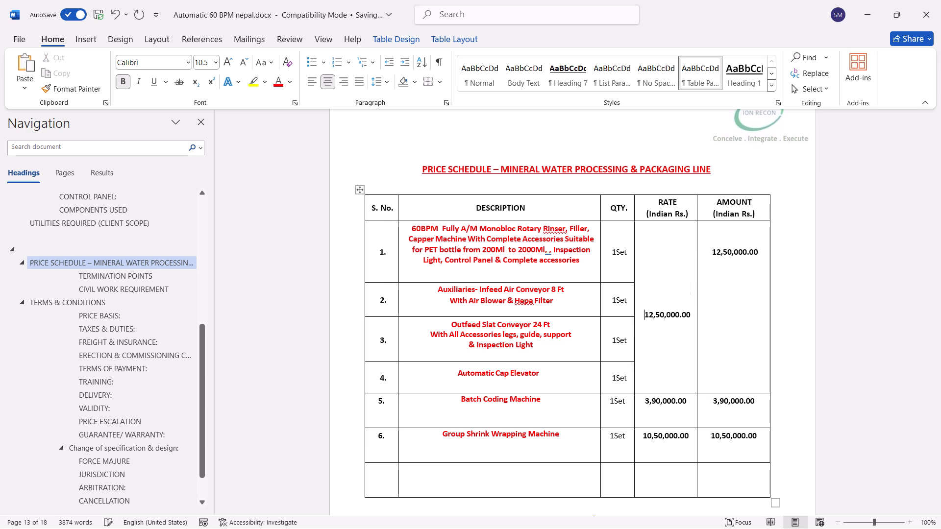
pyautogui.click(704, 246)
pyautogui.press('Down')
pyautogui.press('Return')
pyautogui.press('Return')
pyautogui.press('Return')
pyautogui.press('Return')
pyautogui.press('Return')
pyautogui.press('Return')
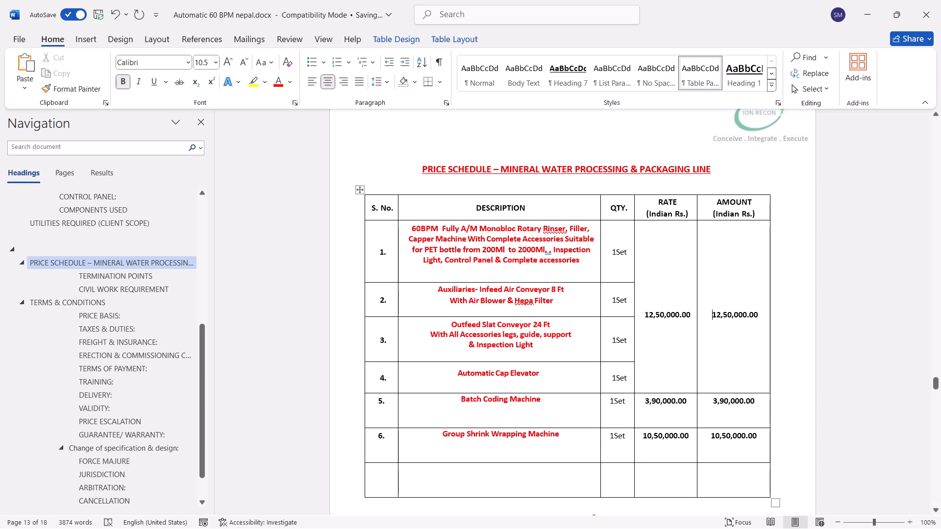
# Set the Group Shrink Wrapping Machine's rate and amount to 7,50,000.00.
pyautogui.scroll(-2, 681, 280)
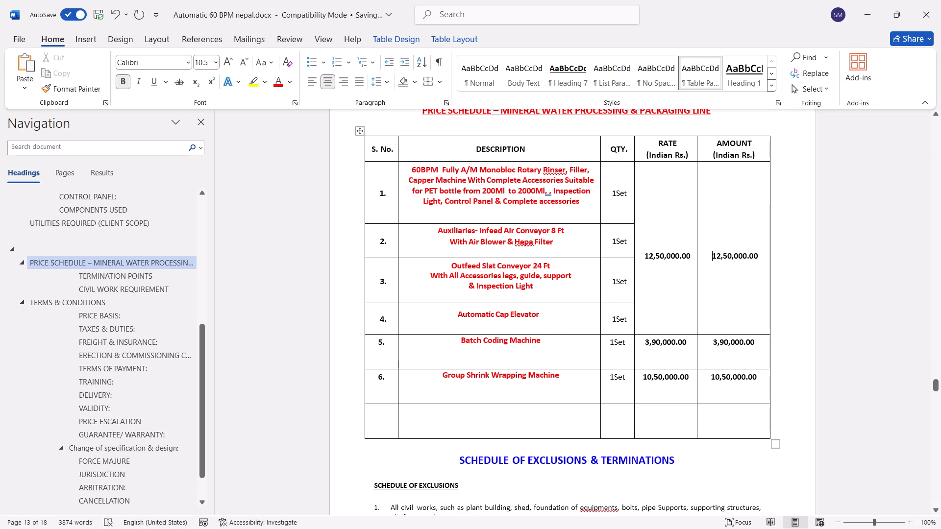
pyautogui.click(650, 379)
pyautogui.press('BackSpace')
pyautogui.press('BackSpace')
pyautogui.press('7')
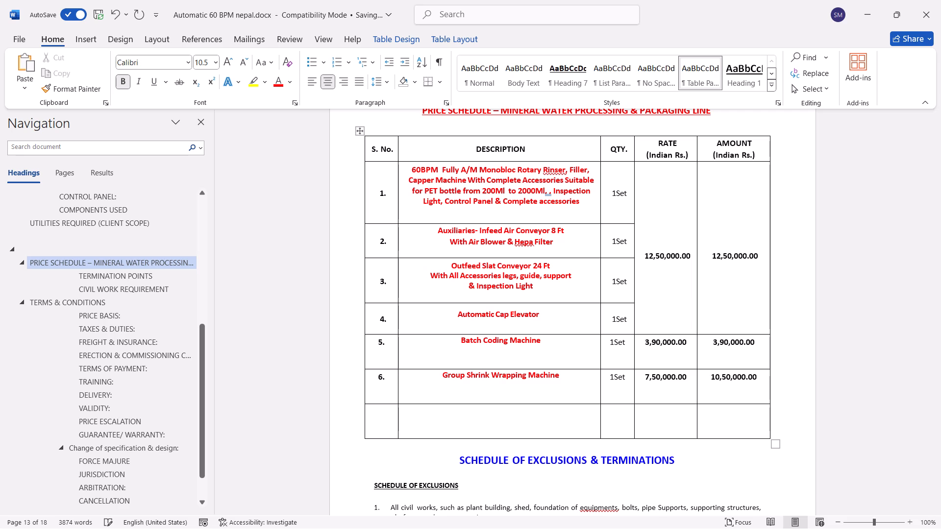
pyautogui.click(717, 381)
pyautogui.press('Right')
pyautogui.press('BackSpace')
pyautogui.press('BackSpace')
pyautogui.press('7')
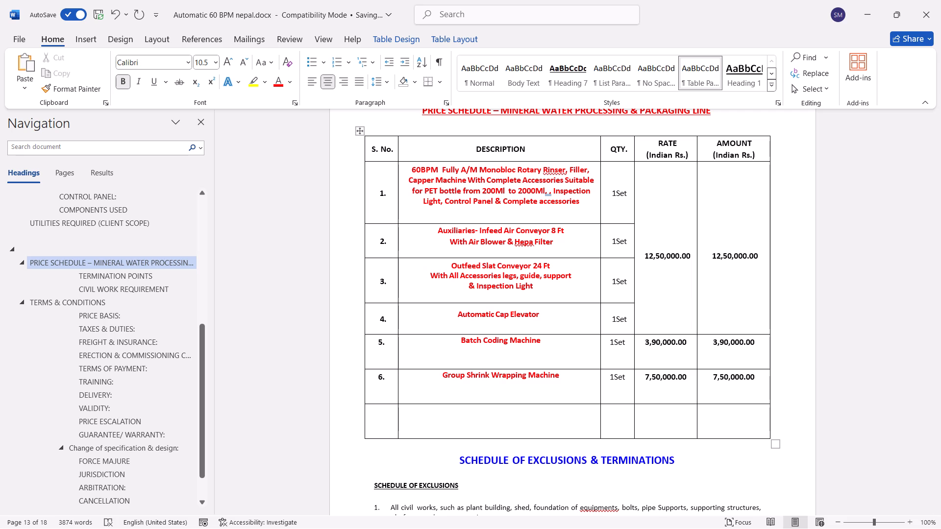
# Switch to Calculator and add 1250, 390 and 750.
pyautogui.write('1250+390+')
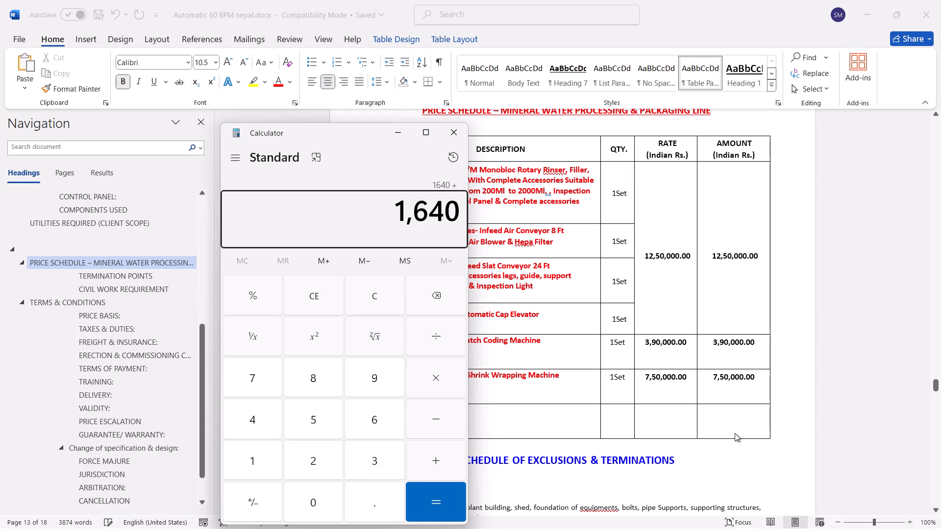
pyautogui.write('750')
pyautogui.press('Return')
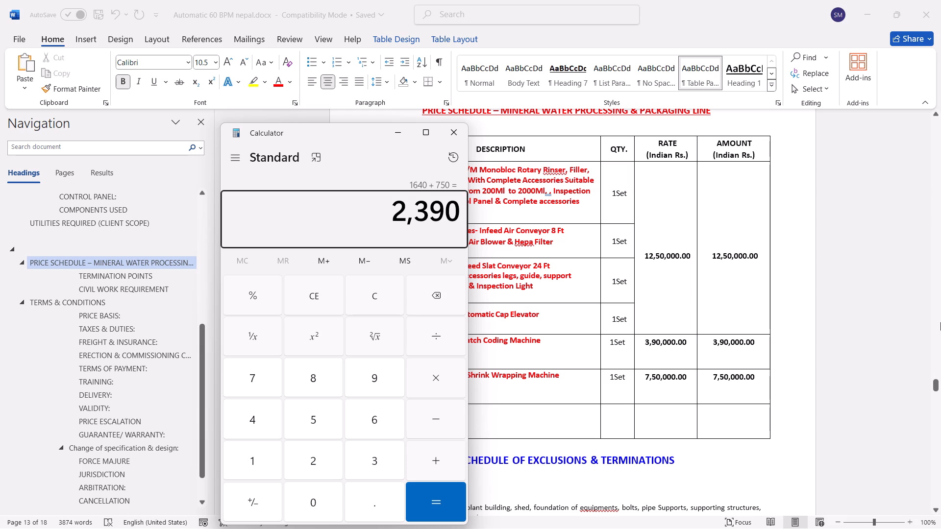
# Return to Word and merge the S. No. through RATE cells of the blank last row.
pyautogui.click(575, 430)
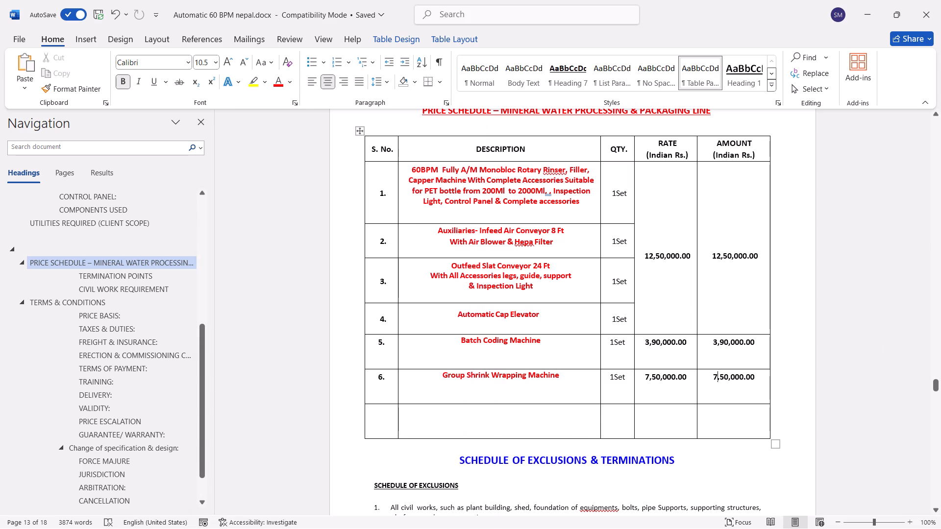
pyautogui.moveTo(391, 428); pyautogui.dragTo(669, 411)
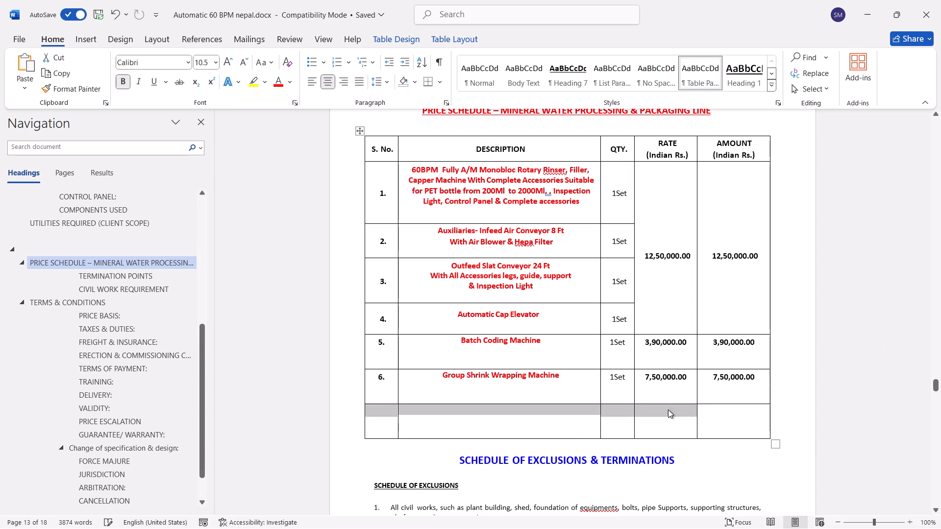
pyautogui.rightClick(669, 409)
pyautogui.click(695, 327)
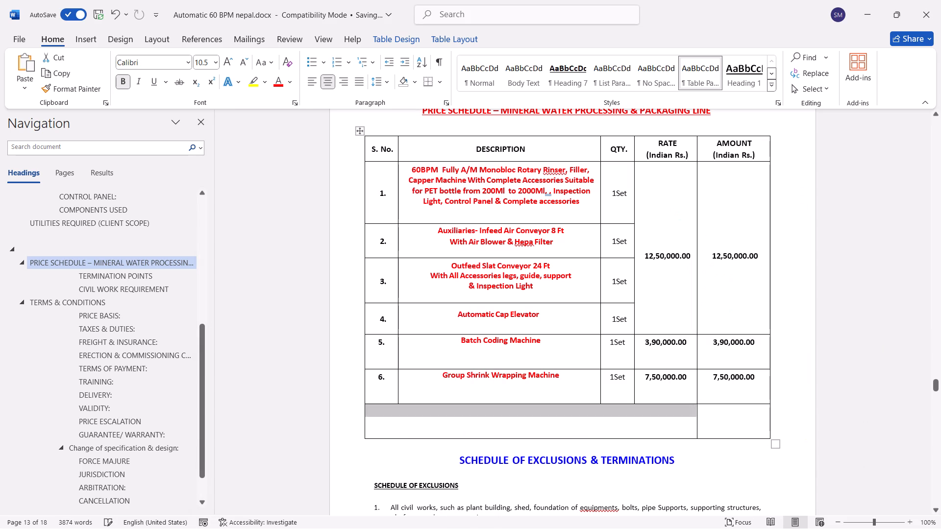
# Label the merged cell TOTAL PRICE IN INR and increase its indent until it sits beside the amount column.
pyautogui.click(570, 429)
pyautogui.write('TOTAL PRICE')
pyautogui.press('space')
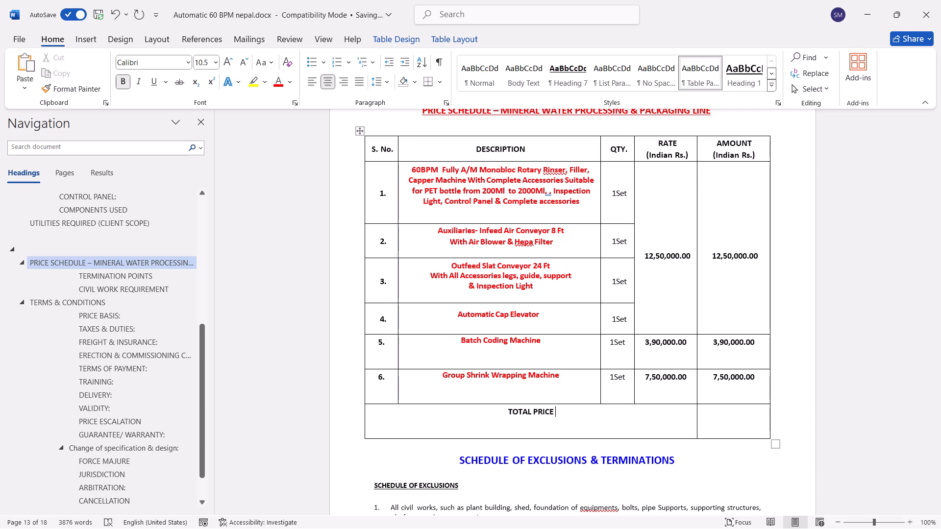
pyautogui.write('IN INR')
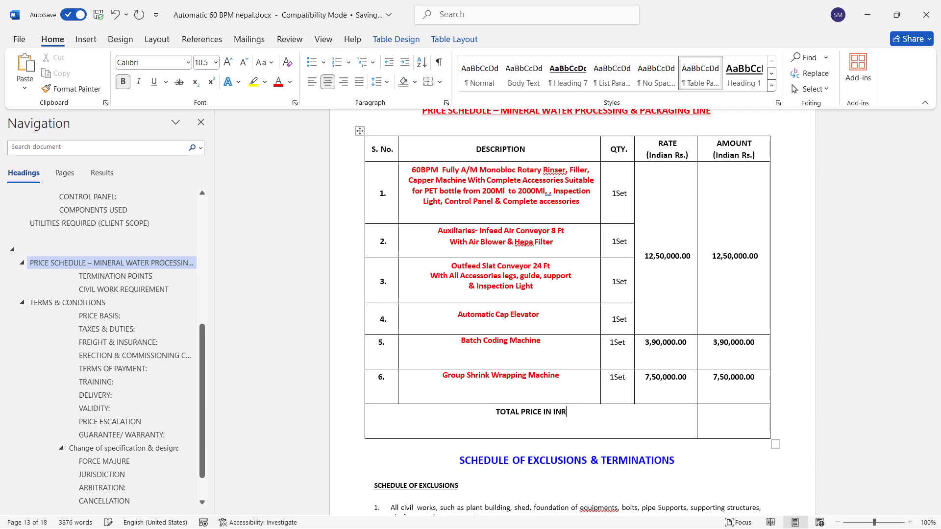
pyautogui.tripleClick(405, 59)
pyautogui.tripleClick(404, 60)
pyautogui.click(404, 60)
pyautogui.click(404, 60)
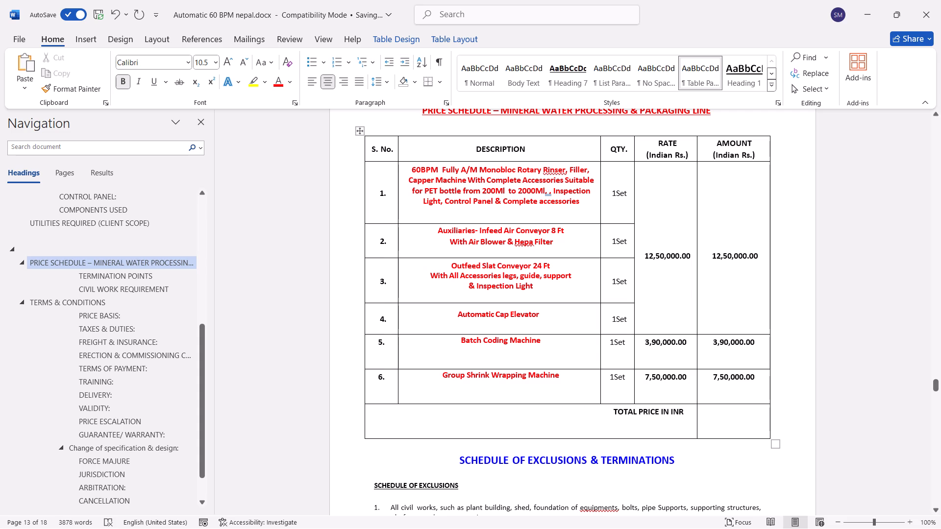
# Reduce the height of the TOTAL PRICE IN INR row to fit its single line of text.
pyautogui.moveTo(592, 437); pyautogui.dragTo(578, 409)
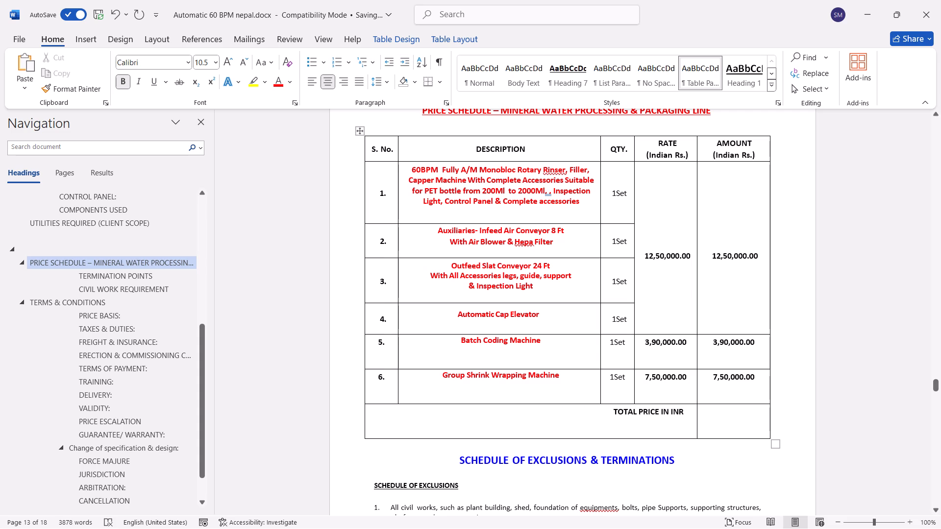
pyautogui.moveTo(603, 440); pyautogui.dragTo(596, 433)
pyautogui.click(602, 439)
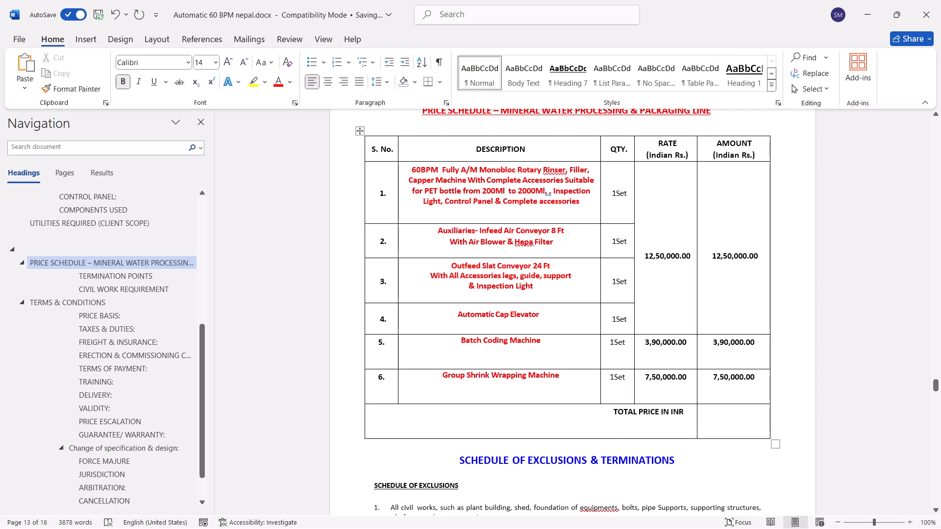
pyautogui.click(742, 430)
pyautogui.click(746, 431)
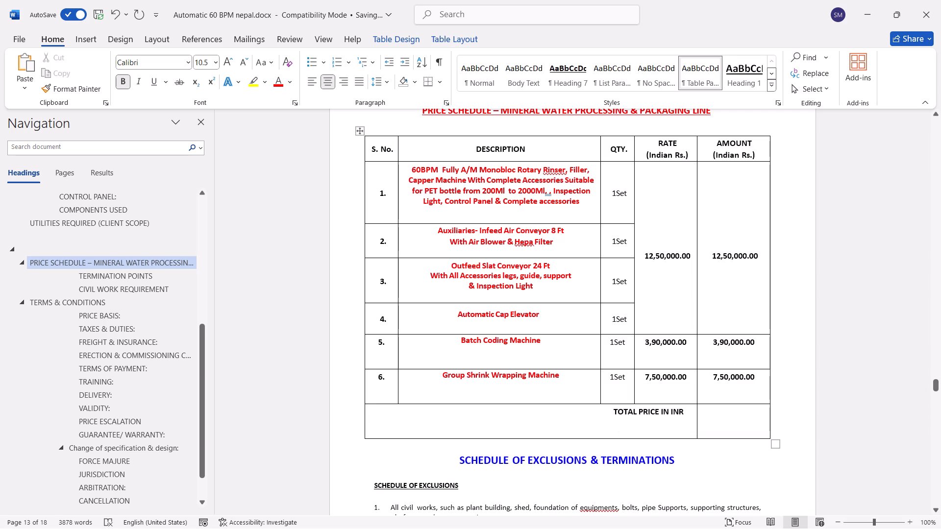
pyautogui.moveTo(652, 438); pyautogui.dragTo(650, 423)
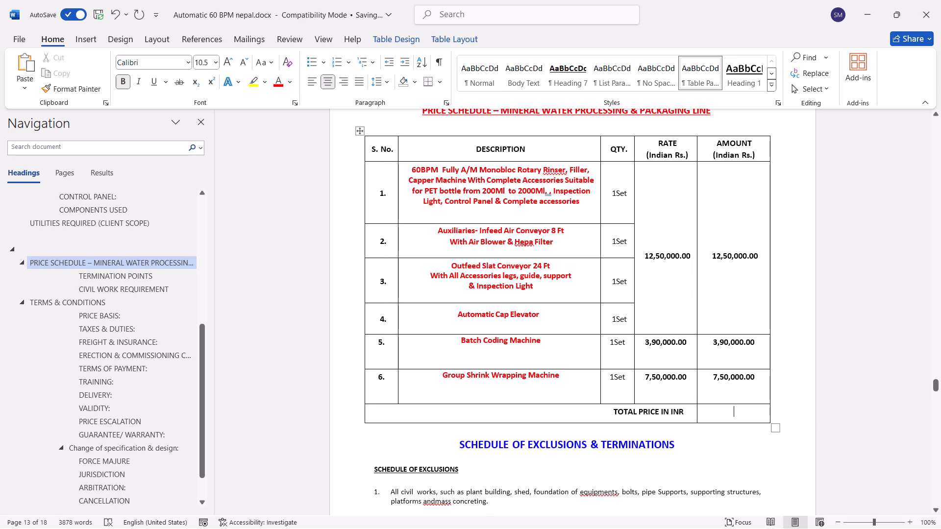
# Check the sum in Calculator and enter 23,90,000.00 as the amount in the TOTAL PRICE IN INR row.
pyautogui.hotkey('alt', 'Tab')
pyautogui.hotkey('alt', 'Tab')
pyautogui.write('23')
pyautogui.write(',90,000.00')
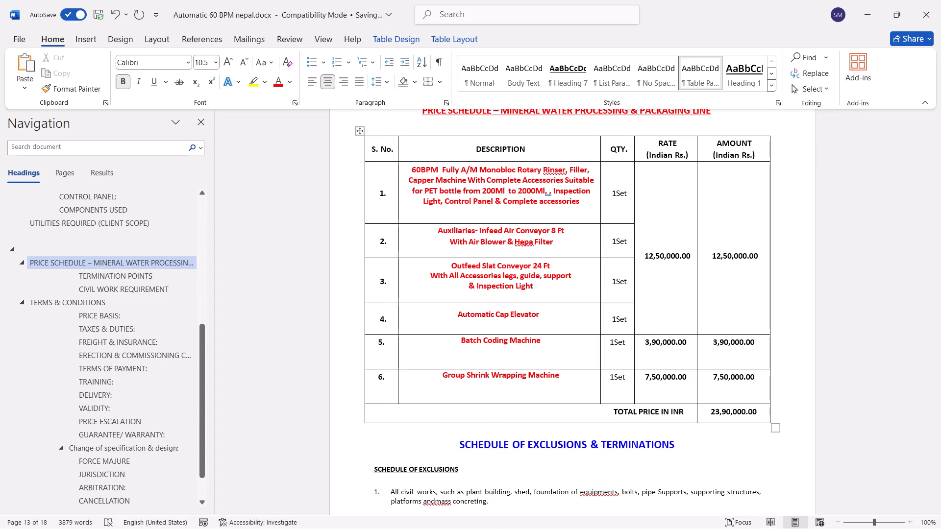
# Insert five blank lines above the SCHEDULE OF EXCLUSIONS & TERMINATIONS heading.
pyautogui.scroll(-2, 494, 419)
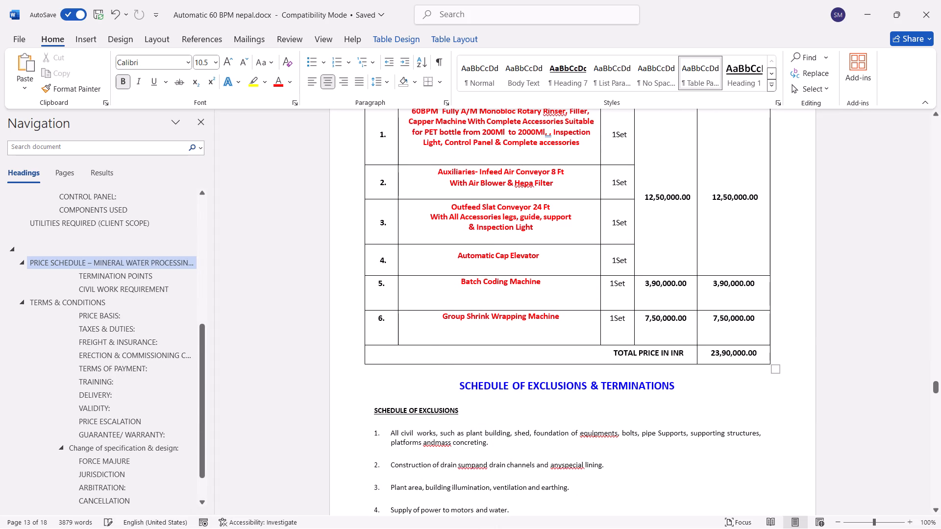
pyautogui.click(446, 384)
pyautogui.press('Return')
pyautogui.press('Return')
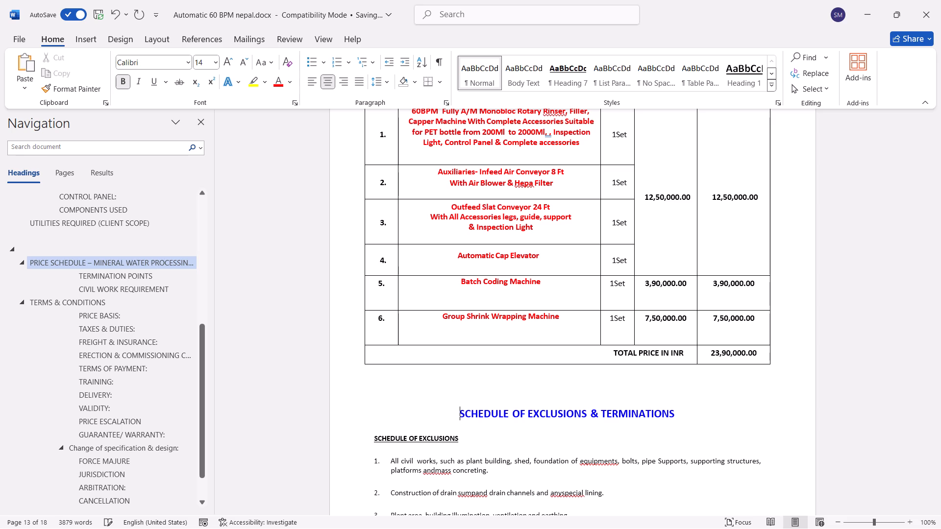
pyautogui.press('Up')
pyautogui.press('Return')
pyautogui.press('Return')
pyautogui.press('Return')
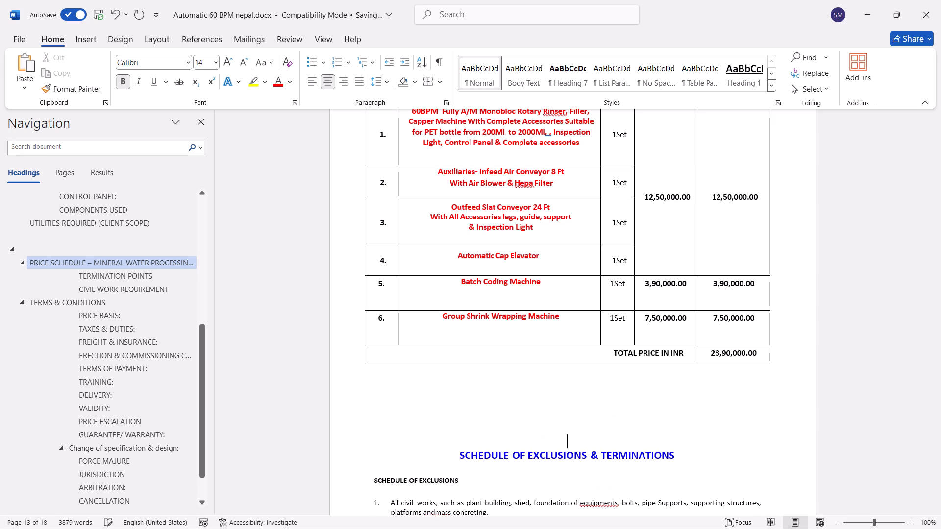
# Insert more blank lines above the SCHEDULE OF EXCLUSIONS & TERMINATIONS heading until it starts on the next page.
pyautogui.scroll(-5, 447, 384)
pyautogui.press('Return')
pyautogui.press('Return')
pyautogui.press('Return')
pyautogui.press('Return')
pyautogui.press('Return')
pyautogui.press('Return')
pyautogui.press('Return')
pyautogui.press('Return')
pyautogui.press('Return')
pyautogui.press('Return')
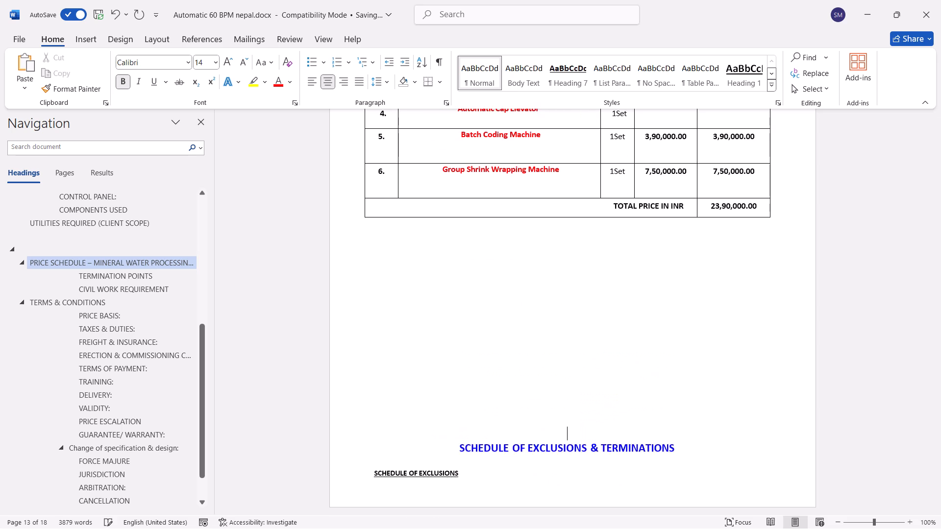
pyautogui.press('Return')
pyautogui.press('Return')
pyautogui.press('Return')
# Left-align the blank line just below the price table's TOTAL PRICE IN INR row.
pyautogui.press('Up')
pyautogui.press('Up')
pyautogui.press('Up')
pyautogui.press('Up')
pyautogui.press('Up')
pyautogui.press('Up')
pyautogui.press('Up')
pyautogui.press('Up')
pyautogui.press('Up')
pyautogui.press('Up')
pyautogui.press('Up')
pyautogui.press('Up')
pyautogui.press('Up')
pyautogui.press('Up')
pyautogui.press('Up')
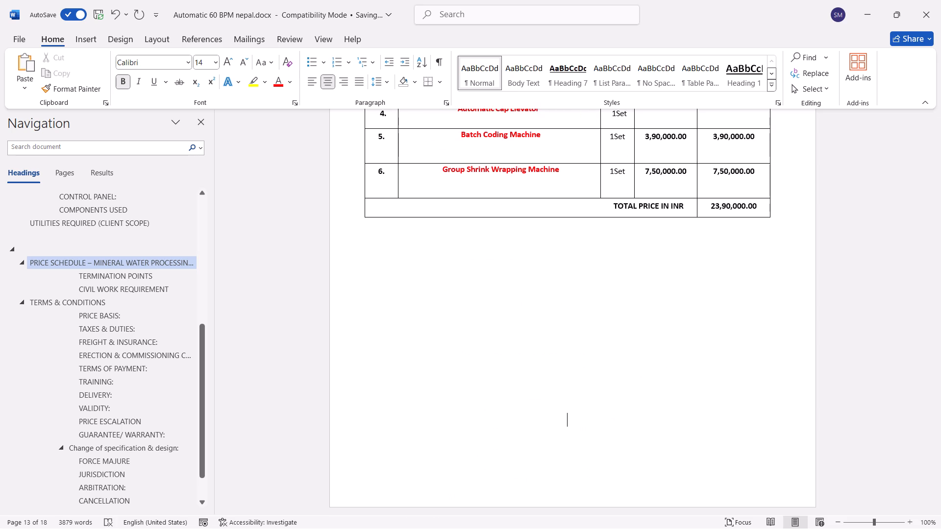
pyautogui.press('Up')
pyautogui.press('Up')
pyautogui.press('BackSpace')
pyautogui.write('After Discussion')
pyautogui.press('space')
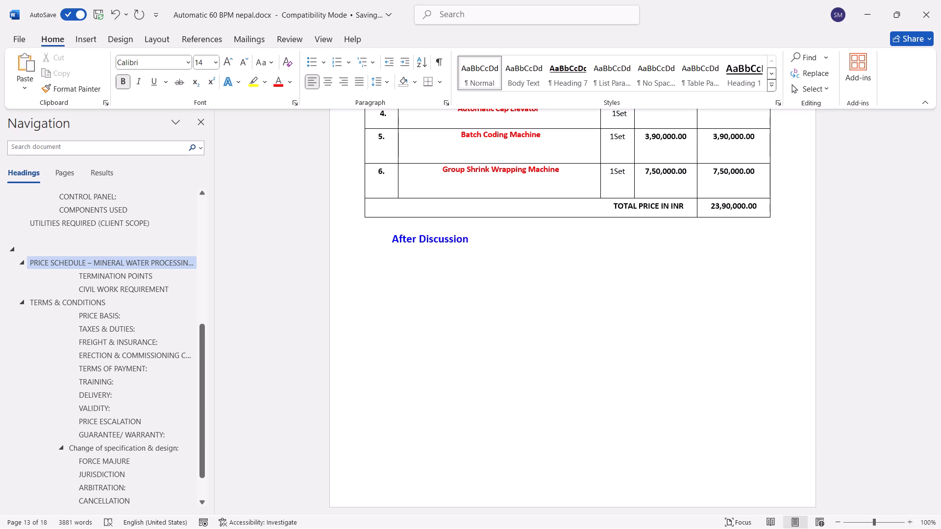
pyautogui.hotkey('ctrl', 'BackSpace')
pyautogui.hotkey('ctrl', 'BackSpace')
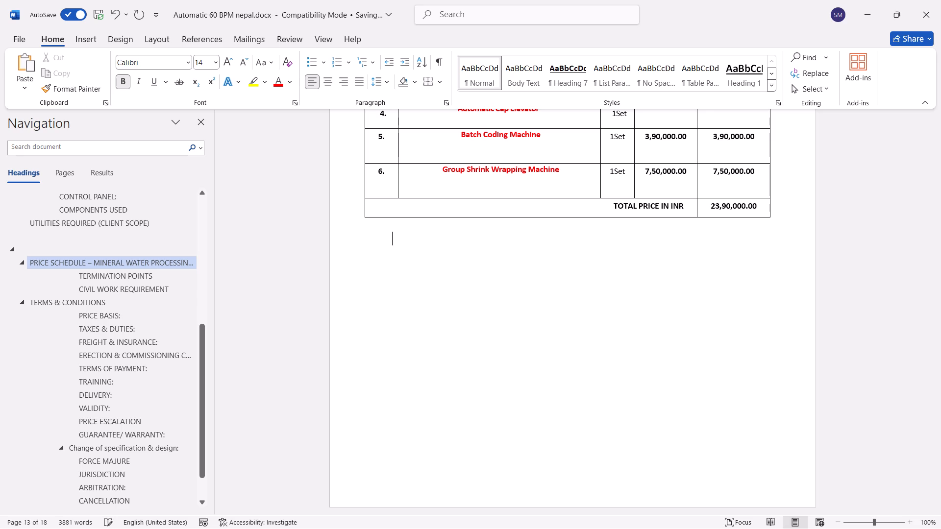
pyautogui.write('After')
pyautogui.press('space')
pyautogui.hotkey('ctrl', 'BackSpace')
# Add the line "Price after discount: 19,50,000.00" below the price table.
pyautogui.write('Price after disco')
pyautogui.write('unt:')
pyautogui.press('space')
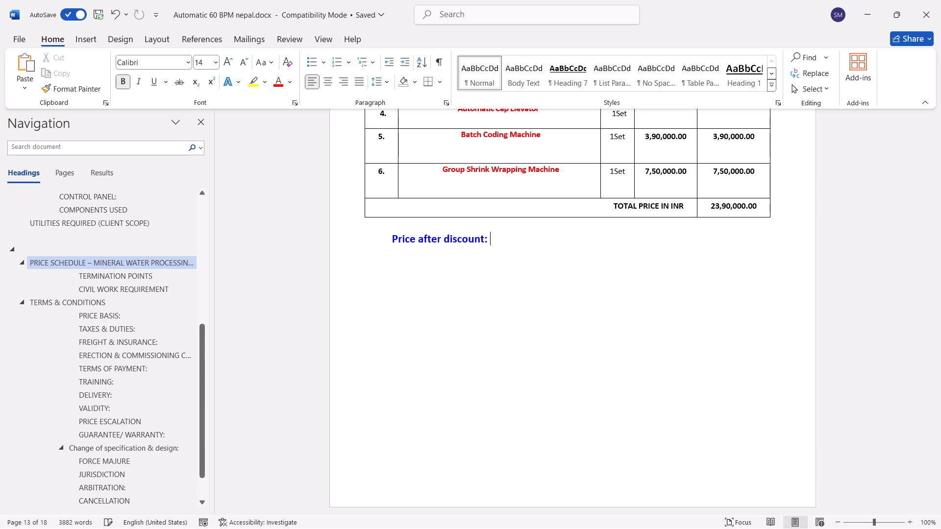
pyautogui.write('19')
pyautogui.write(',50,000.00')
pyautogui.press('Return')
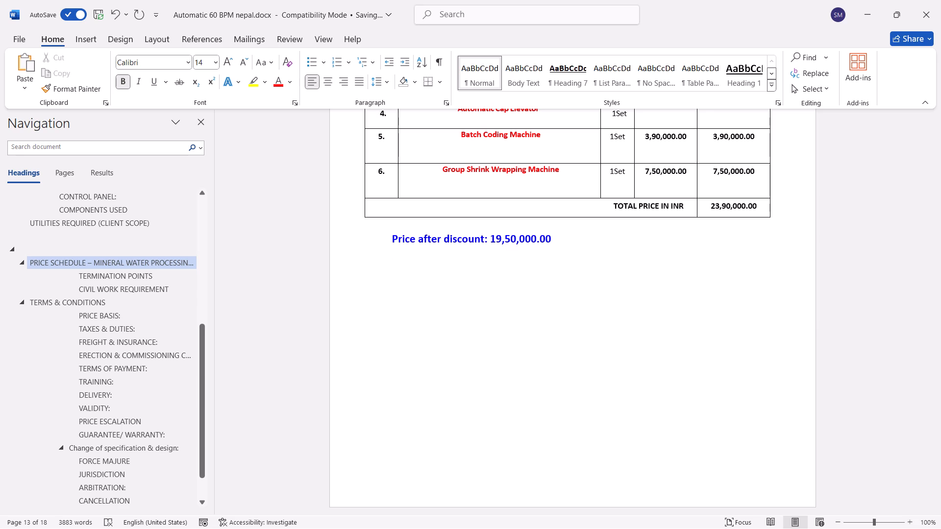
pyautogui.press('BackSpace')
pyautogui.press('BackSpace')
# Change the font colour of the whole Price after discount line to red.
pyautogui.hotkey('ctrl', 'shift', 'Left')
pyautogui.hotkey('ctrl', 'shift', 'Left')
pyautogui.hotkey('ctrl', 'shift', 'Left')
pyautogui.hotkey('ctrl', 'shift', 'Left')
pyautogui.hotkey('ctrl', 'shift', 'Left')
pyautogui.hotkey('ctrl', 'shift', 'Left')
pyautogui.hotkey('ctrl', 'shift', 'Left')
pyautogui.hotkey('ctrl', 'shift', 'Left')
pyautogui.hotkey('ctrl', 'shift', 'Left')
pyautogui.hotkey('ctrl', 'shift', 'Left')
pyautogui.hotkey('ctrl', 'shift', 'Left')
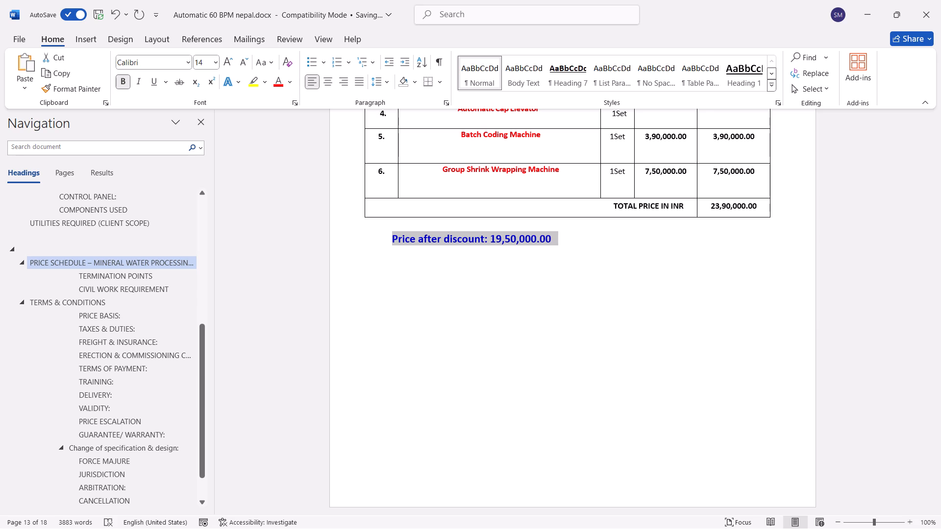
pyautogui.click(280, 87)
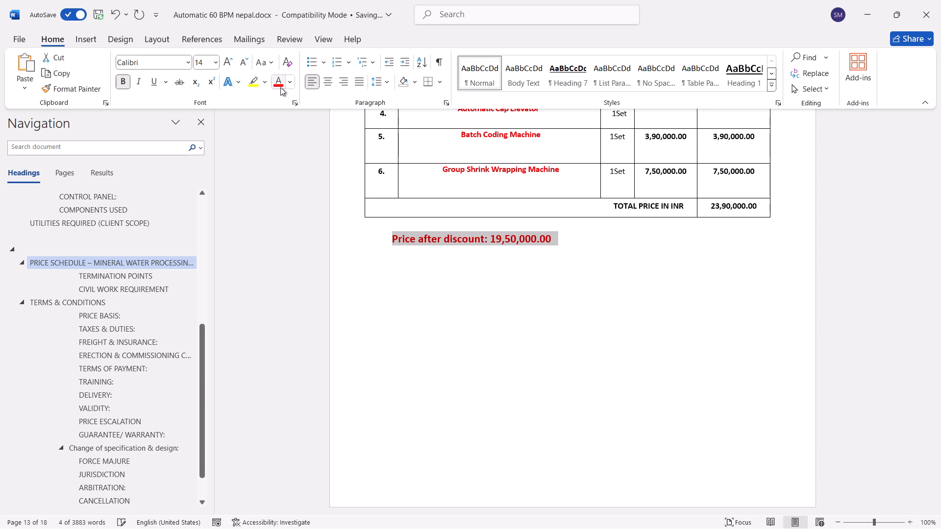
pyautogui.click(588, 247)
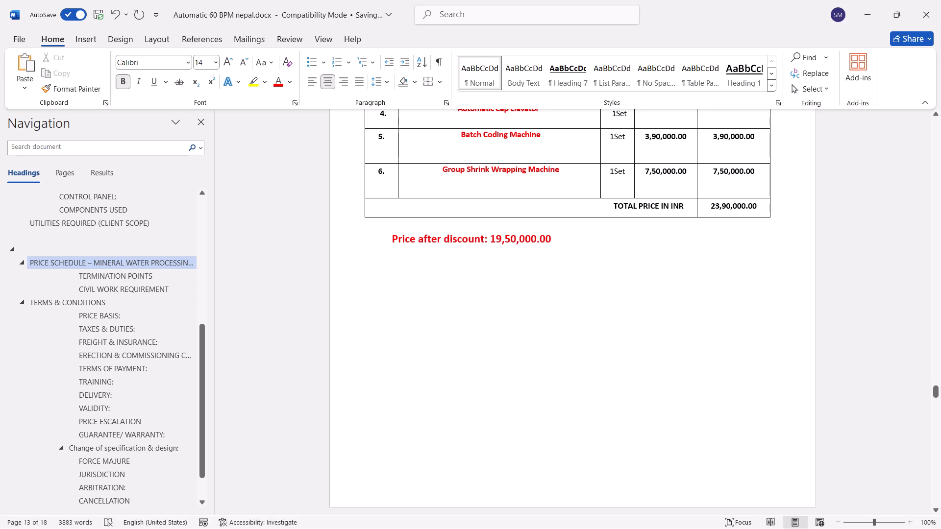
pyautogui.click(577, 233)
# Save the proposal document.
pyautogui.scroll(-7, 425, 377)
pyautogui.click(499, 367)
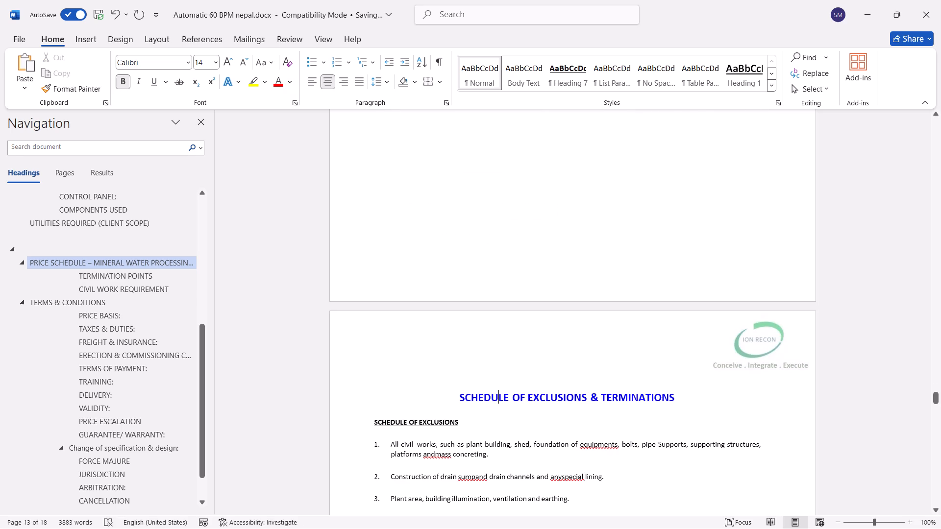
pyautogui.scroll(8, 509, 329)
pyautogui.hotkey('ctrl', 's')
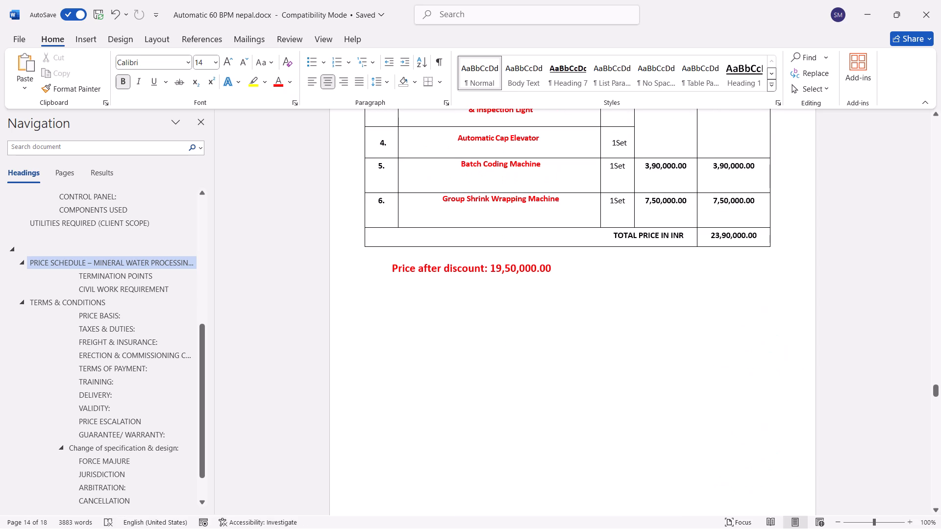
# Move the Price after discount line one line further below the price table, left-aligned, and save the document.
pyautogui.scroll(9, 511, 331)
pyautogui.scroll(-5, 511, 331)
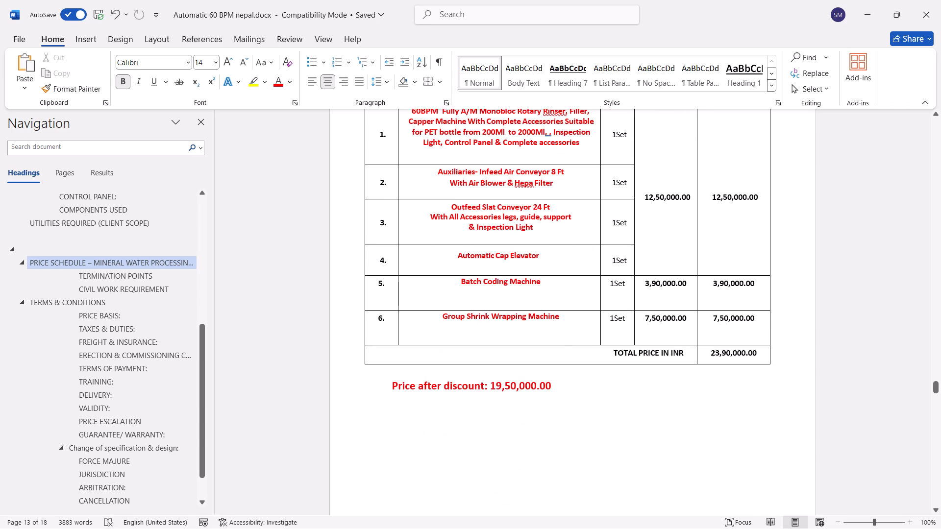
pyautogui.moveTo(392, 383); pyautogui.dragTo(553, 381)
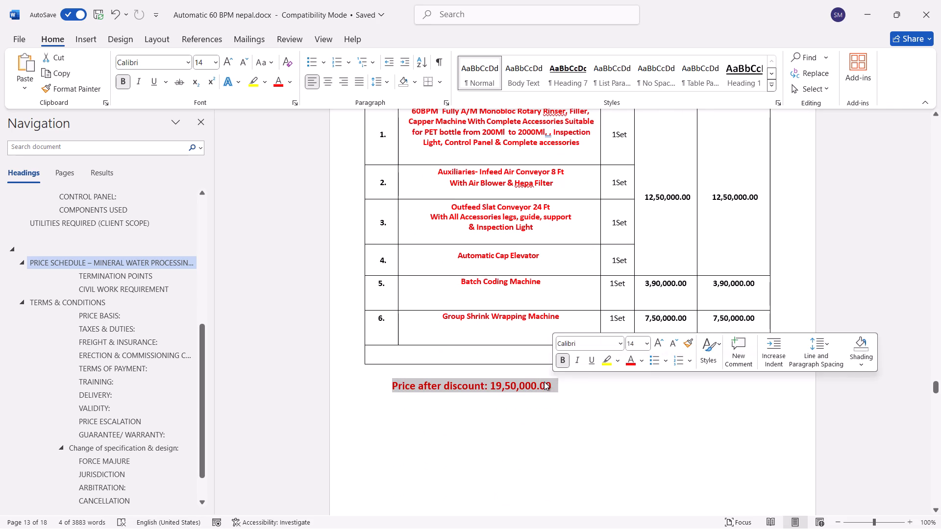
pyautogui.hotkey('ctrl', 'x')
pyautogui.click(535, 420)
pyautogui.click(513, 404)
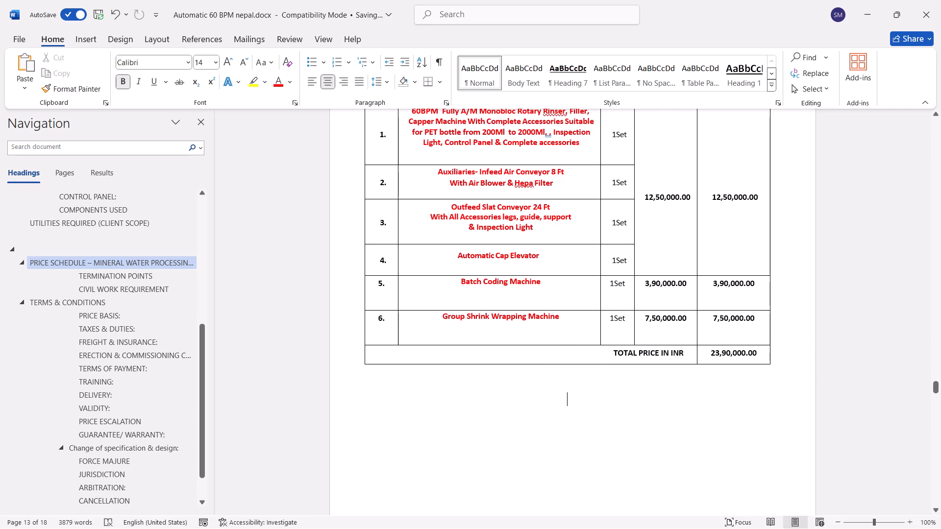
pyautogui.press('BackSpace')
pyautogui.hotkey('ctrl', 'v')
pyautogui.hotkey('ctrl', 's')
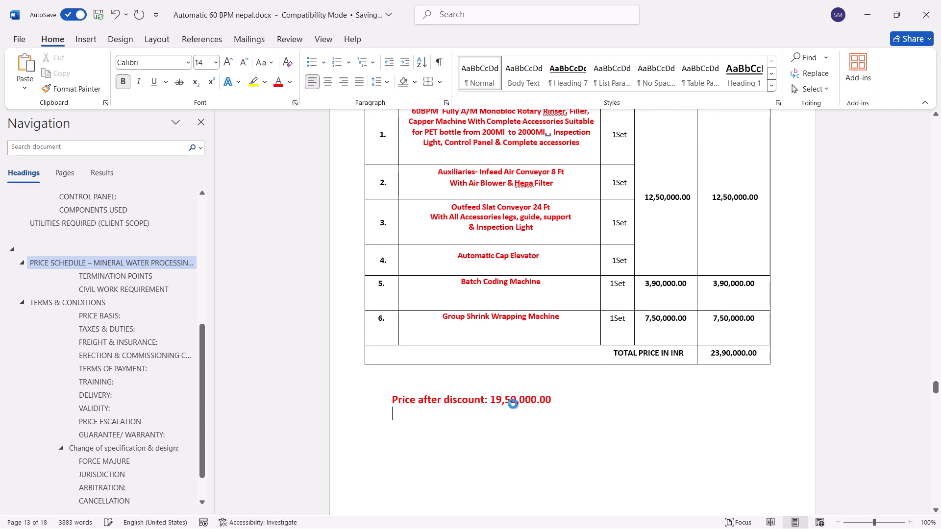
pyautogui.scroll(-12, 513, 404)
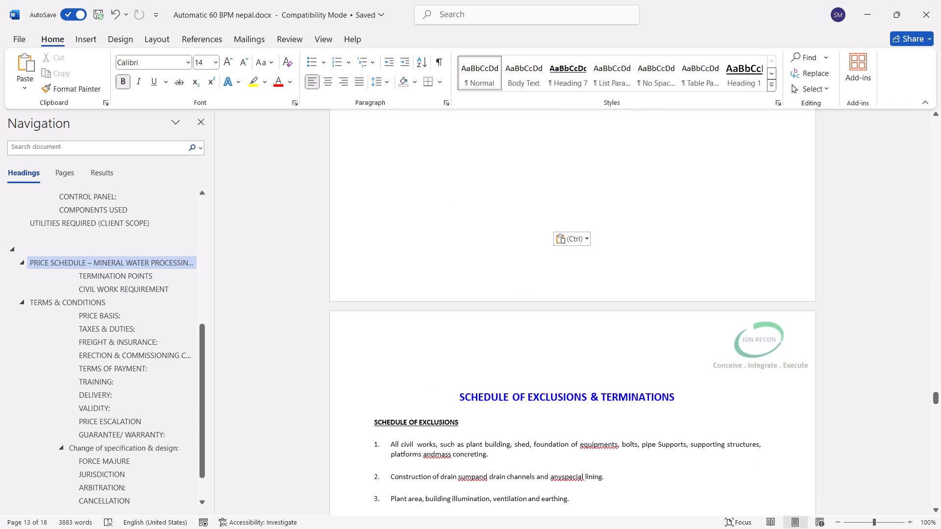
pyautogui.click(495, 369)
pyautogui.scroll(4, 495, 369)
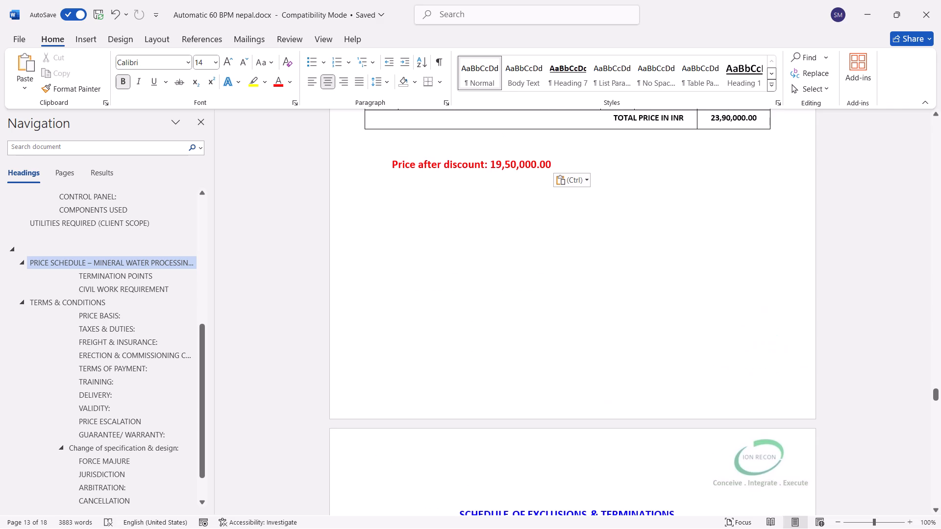
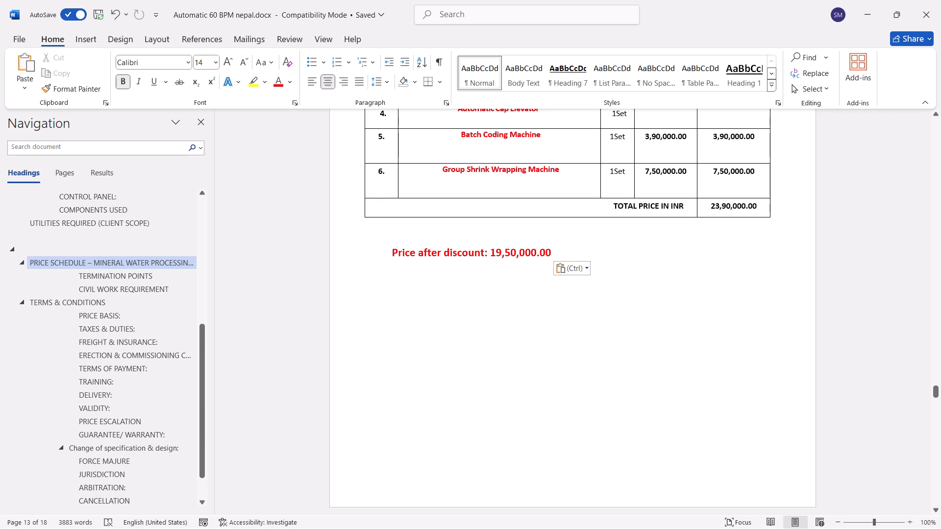
# Review the price schedule page of the Nepal proposal along with the neighbouring utilities and exclusions pages.
pyautogui.click(575, 313)
pyautogui.scroll(-9, 571, 309)
pyautogui.scroll(2, 571, 309)
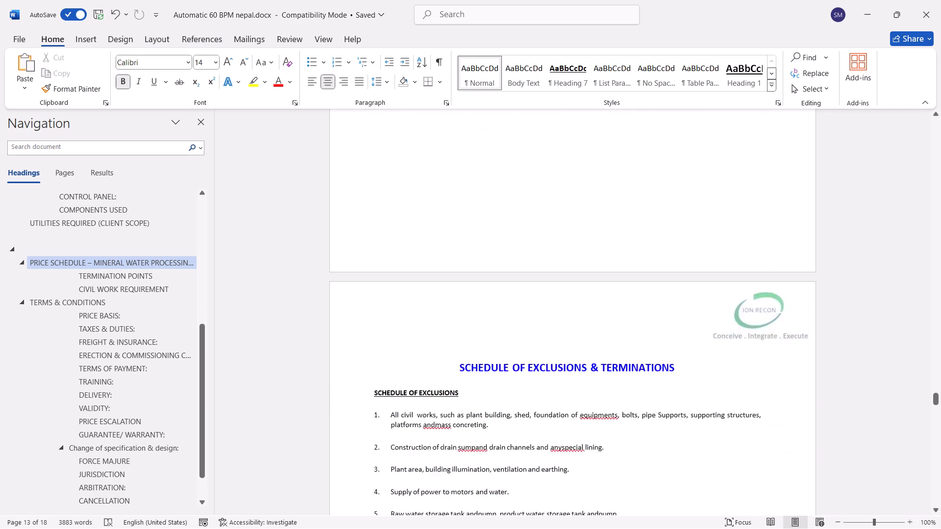
pyautogui.scroll(10, 571, 309)
pyautogui.scroll(-18, 570, 306)
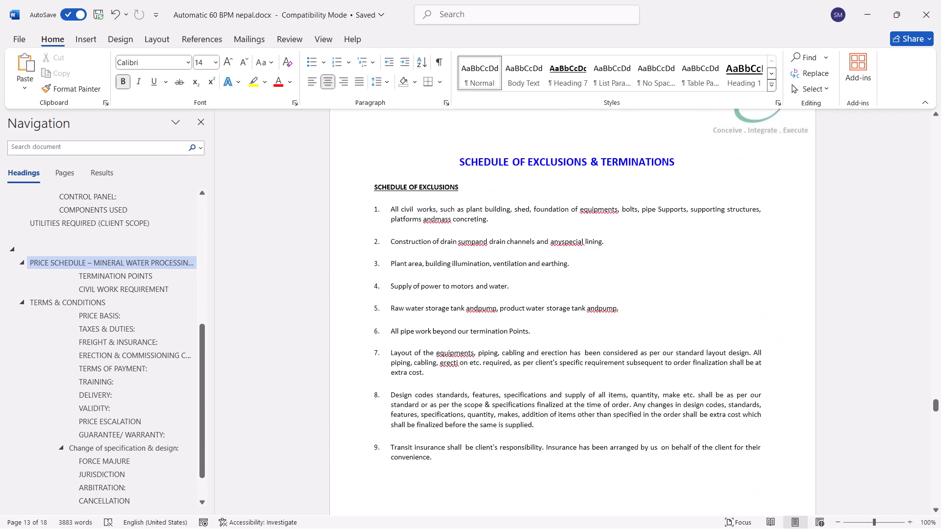
pyautogui.scroll(20, 588, 303)
pyautogui.scroll(16, 588, 303)
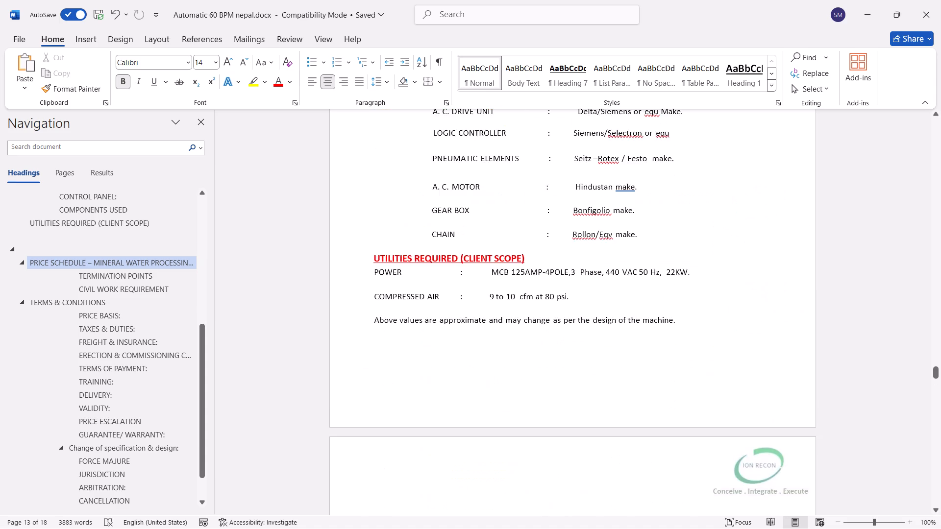
pyautogui.scroll(1, 589, 301)
pyautogui.scroll(-11, 589, 301)
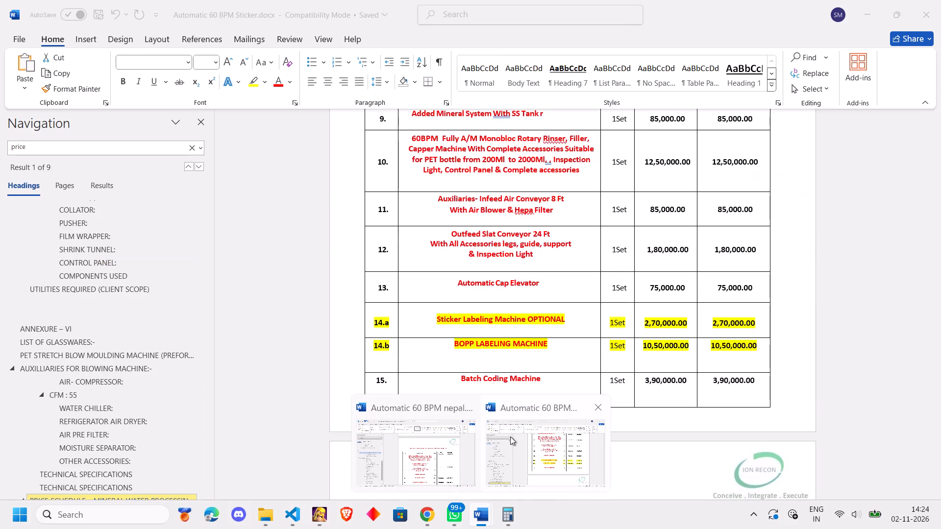
# Return to the Automatic 60 BPM nepal document and close it.
pyautogui.click(444, 434)
pyautogui.click(917, 6)
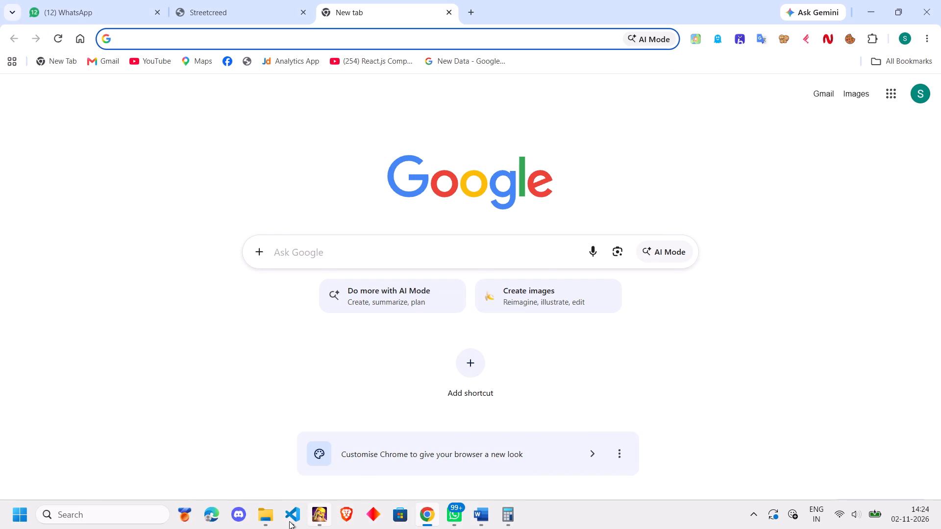
# Open the document 18 BPM.docx from the Latter Head folder inside the Quotation folder.
pyautogui.click(273, 520)
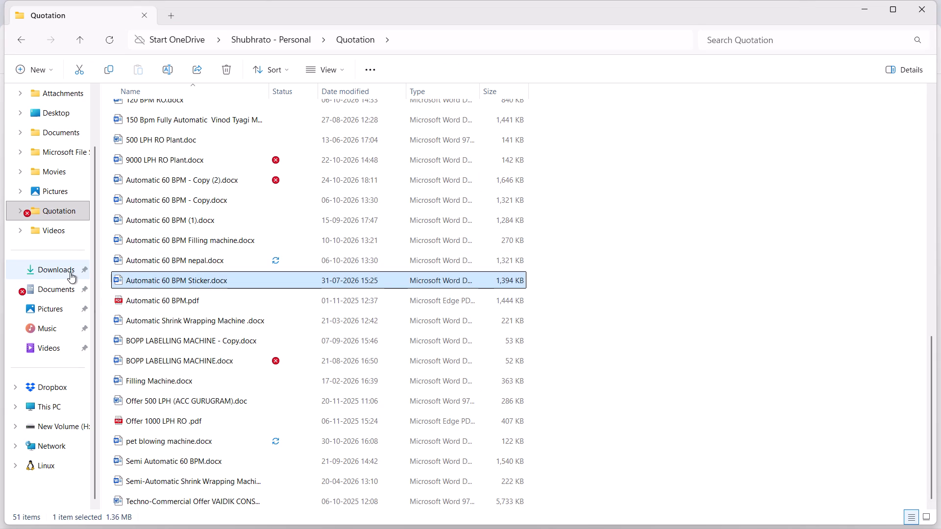
pyautogui.click(54, 215)
pyautogui.scroll(6, 216, 215)
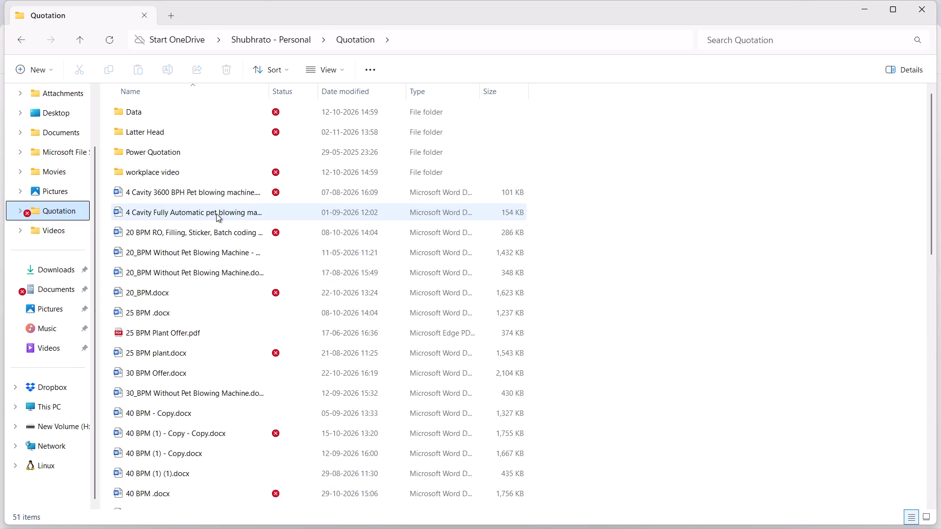
pyautogui.scroll(3, 216, 214)
pyautogui.doubleClick(150, 133)
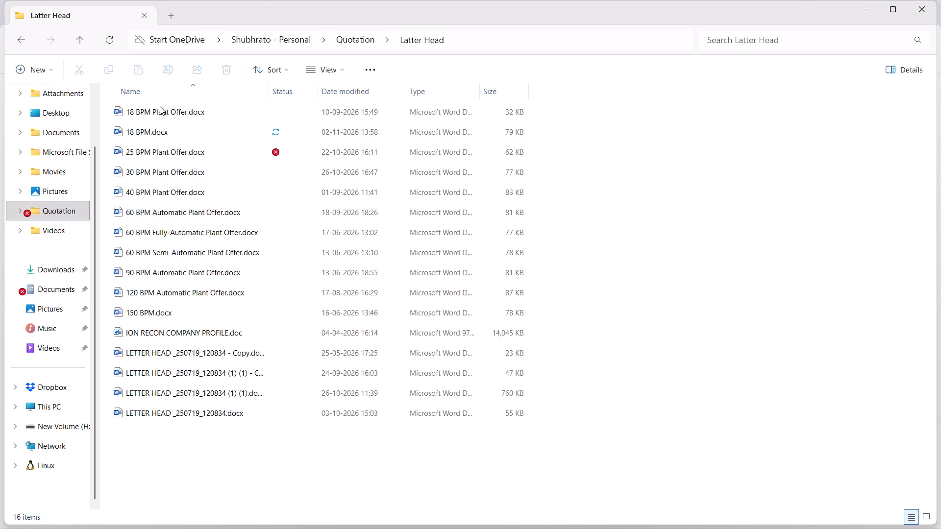
pyautogui.doubleClick(161, 139)
# Look through the price table and commercial terms in 18 BPM.docx, and close the document.
pyautogui.scroll(-6, 496, 315)
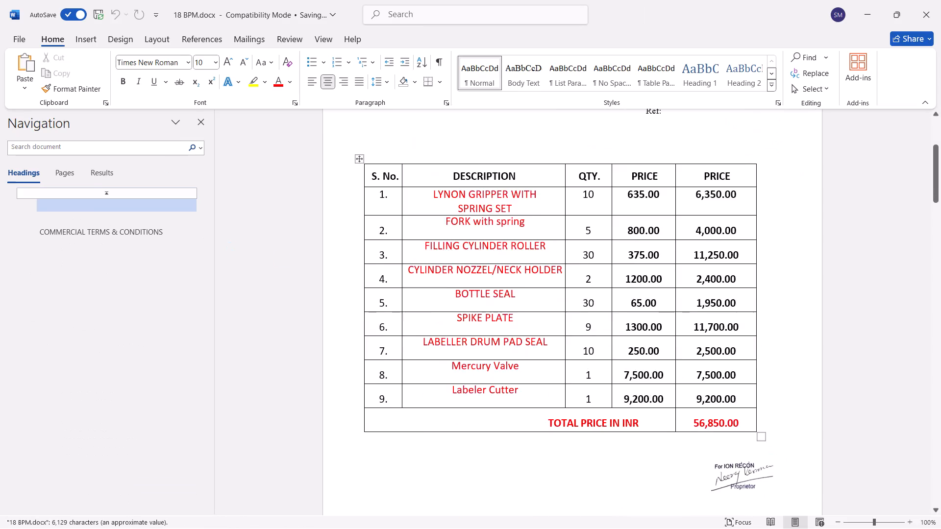
pyautogui.scroll(-7, 496, 315)
pyautogui.scroll(-6, 544, 308)
pyautogui.scroll(4, 595, 292)
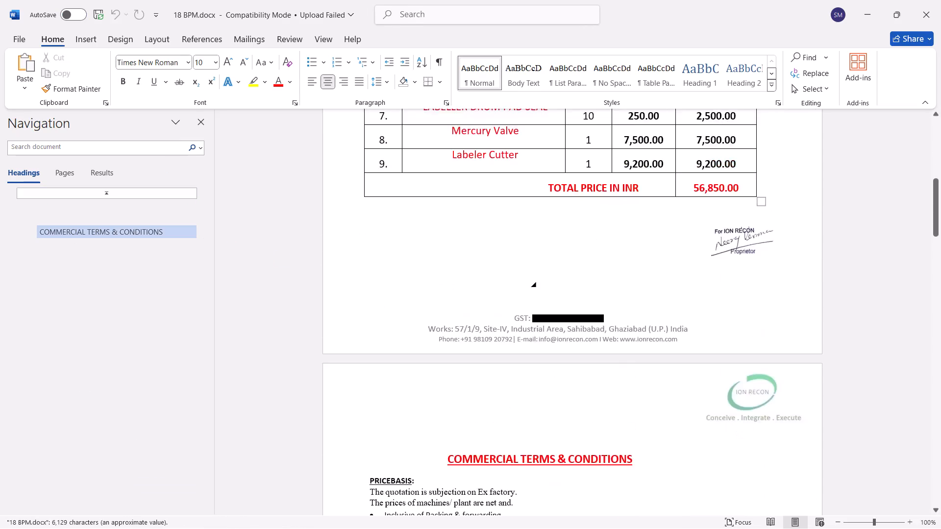
pyautogui.scroll(5, 595, 288)
pyautogui.click(940, 22)
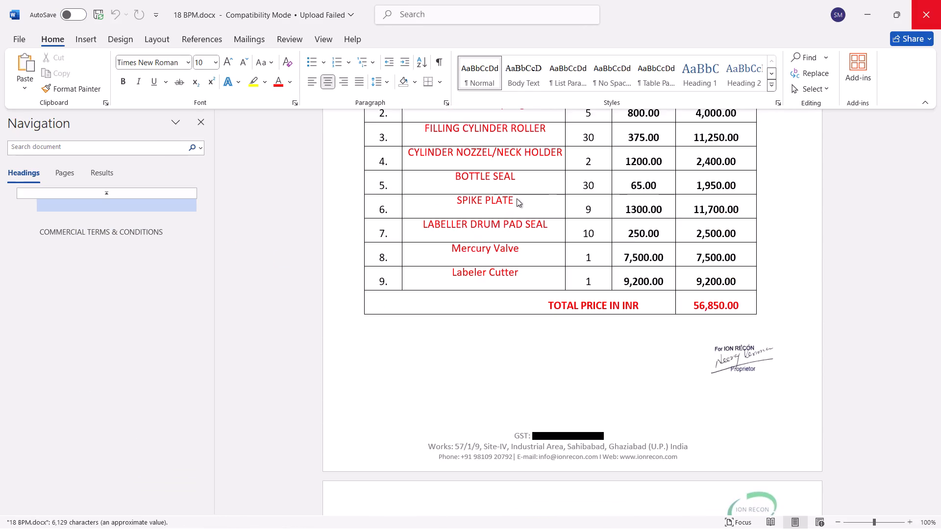
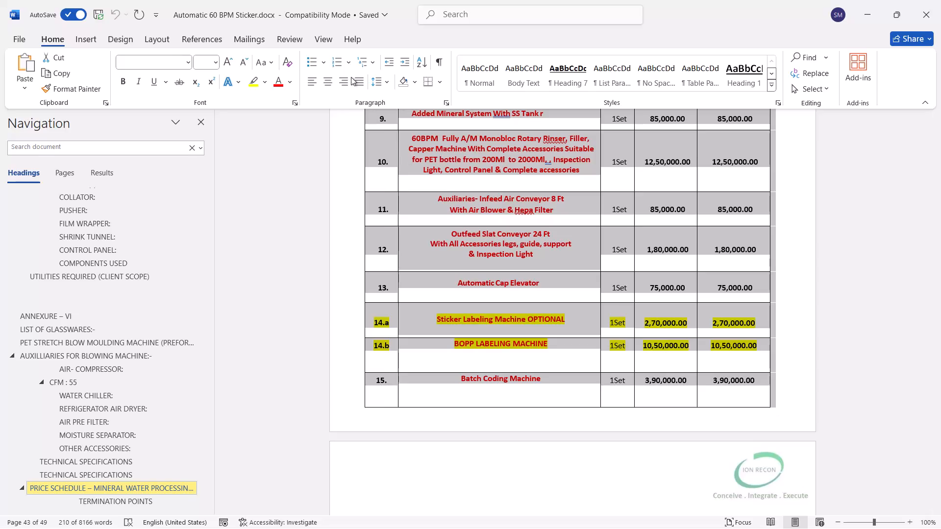
# Check the last rows and total of the price schedule in Automatic 60 BPM Sticker.docx, and close the document.
pyautogui.click(526, 316)
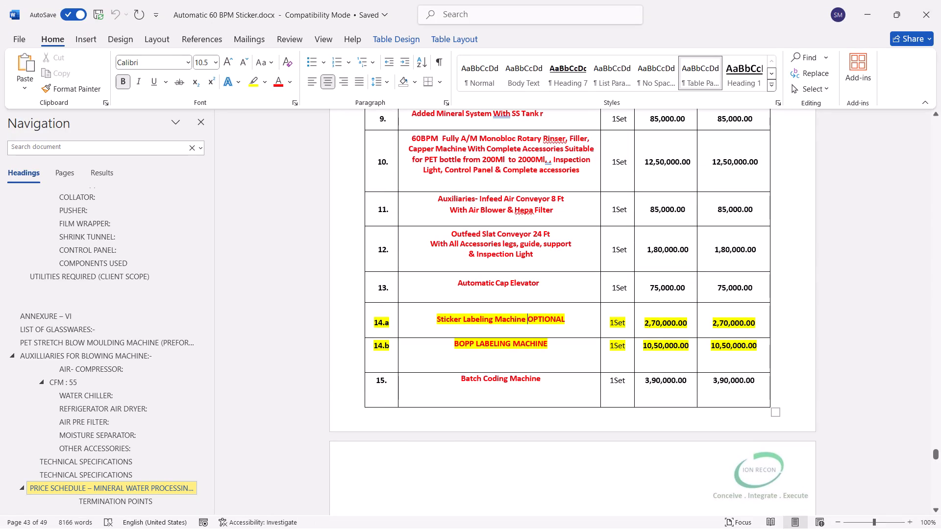
pyautogui.hotkey('alt', 'Tab')
pyautogui.hotkey('alt', 'Tab')
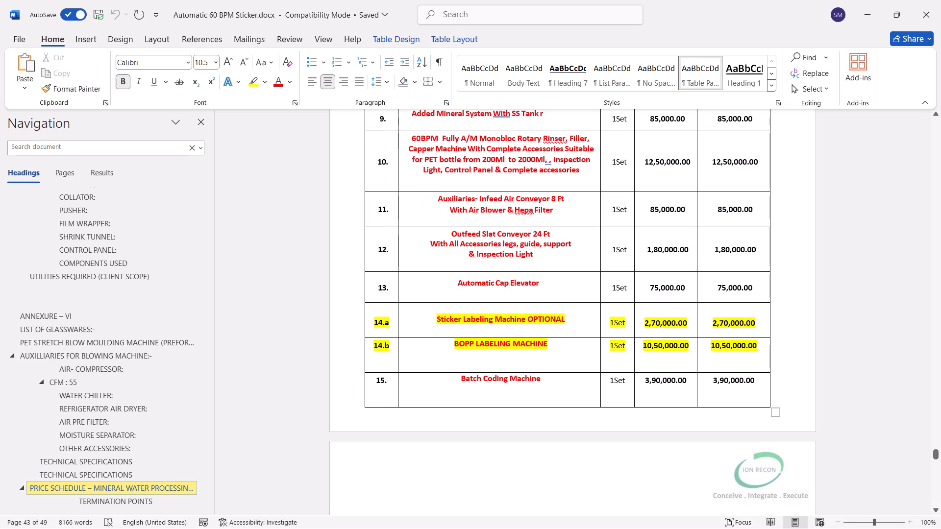
pyautogui.press('super+d')
pyautogui.click(458, 190)
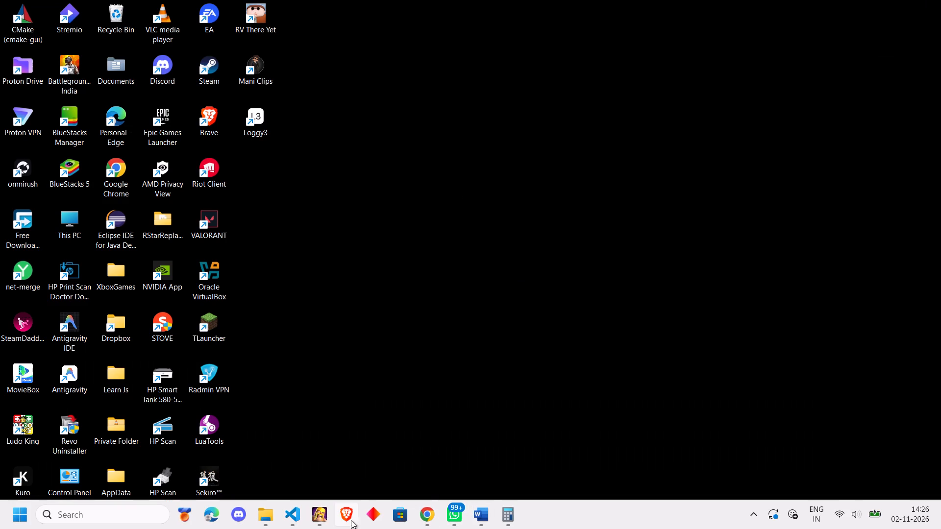
pyautogui.hotkey('alt', 'Tab')
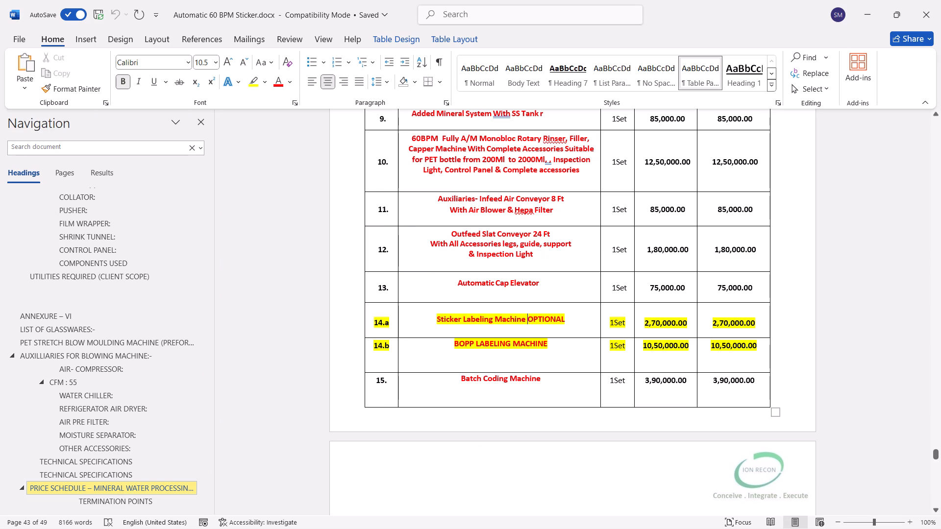
pyautogui.scroll(-10, 549, 357)
pyautogui.scroll(7, 524, 319)
pyautogui.scroll(-18, 541, 304)
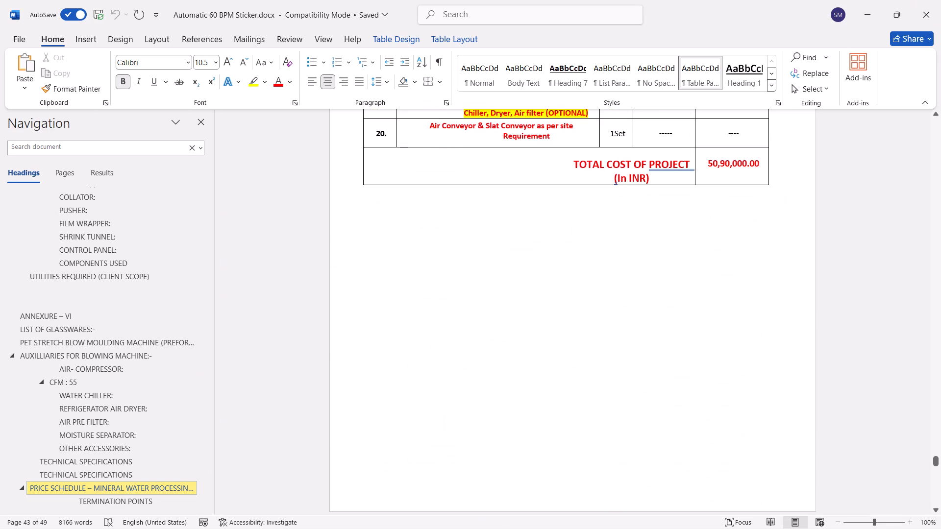
pyautogui.scroll(4, 693, 336)
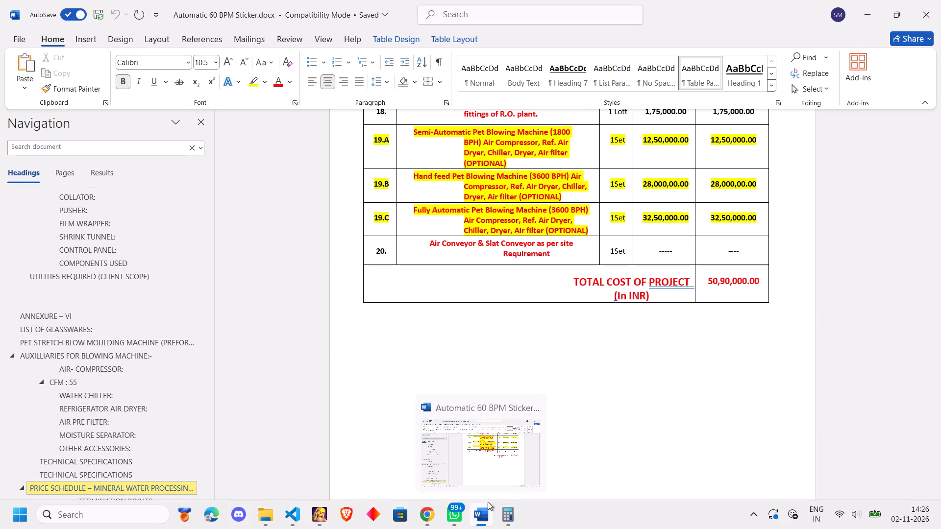
pyautogui.click(532, 414)
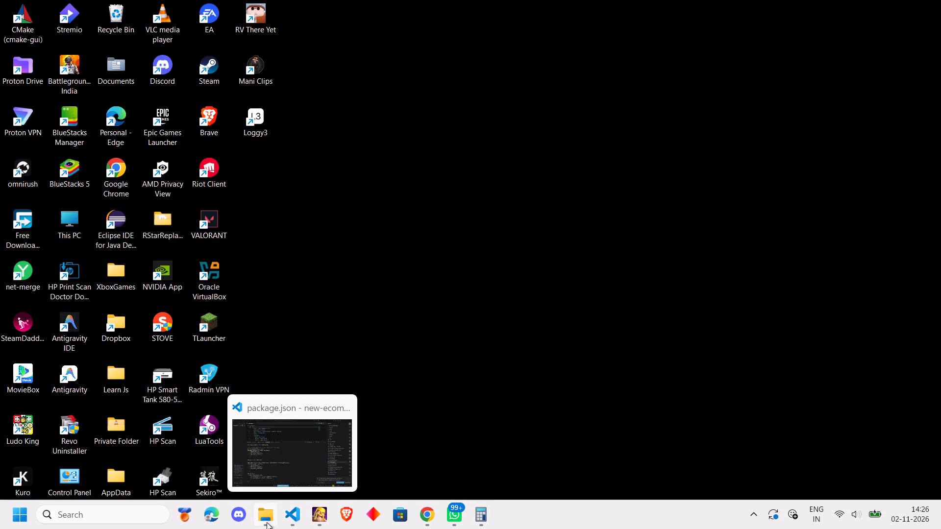
# Open Automatic 60 BPM nepal.docx from the Quotation folder in File Explorer.
pyautogui.click(261, 524)
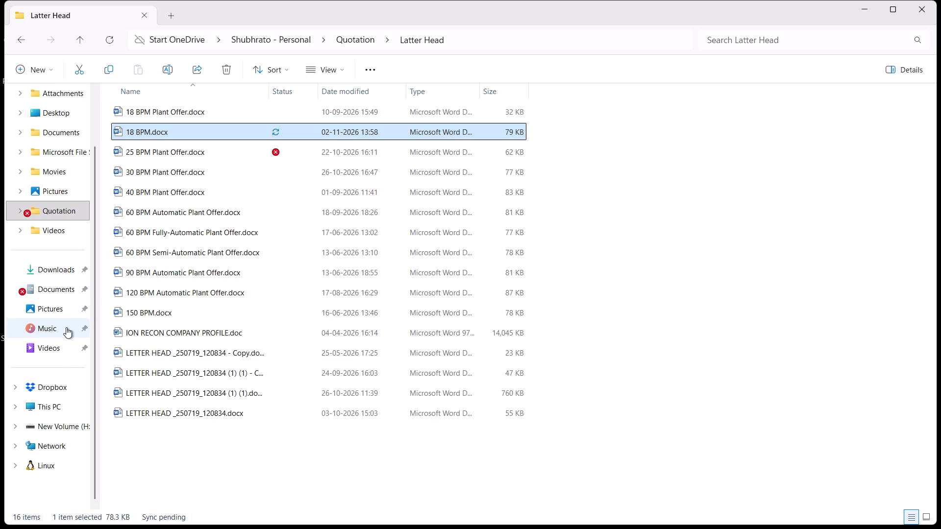
pyautogui.click(55, 216)
pyautogui.scroll(-3, 165, 282)
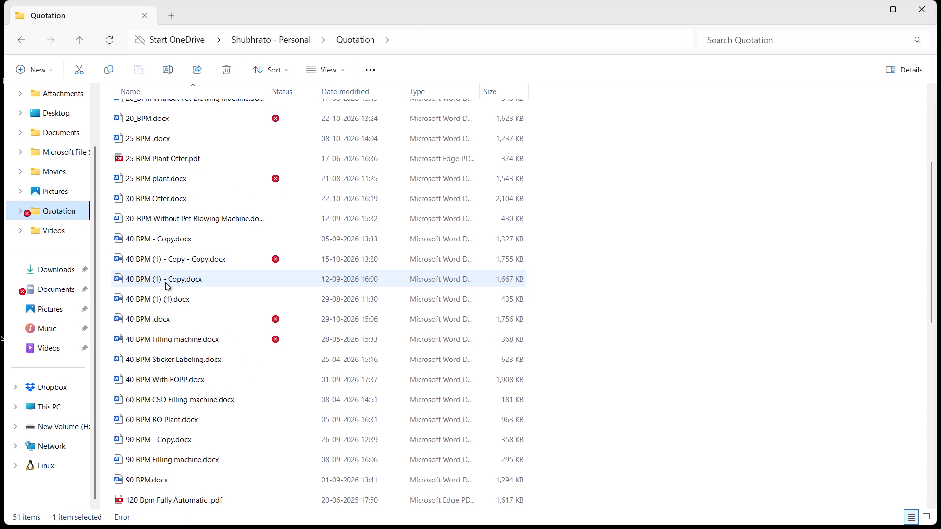
pyautogui.click(652, 275)
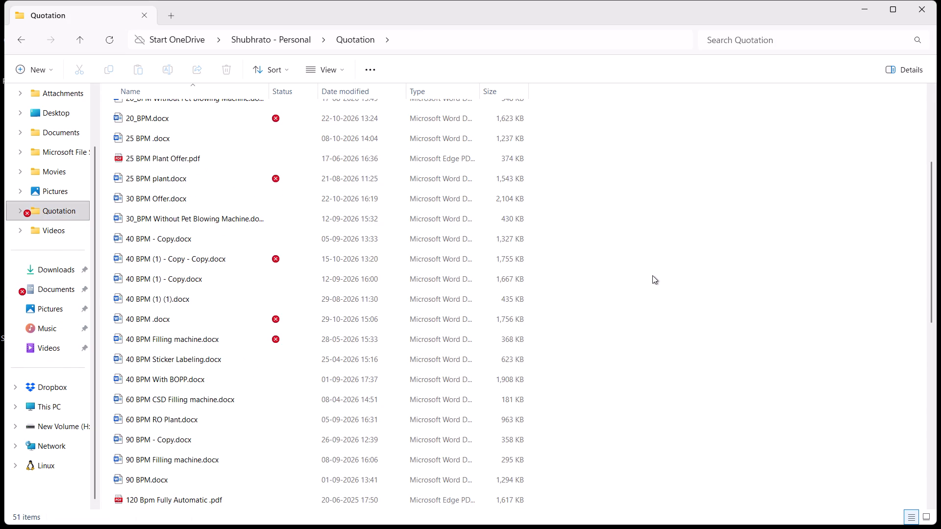
pyautogui.write('nepal')
pyautogui.write('aa')
pyautogui.click(652, 275)
pyautogui.press('a')
pyautogui.scroll(4, 221, 302)
pyautogui.scroll(-6, 221, 303)
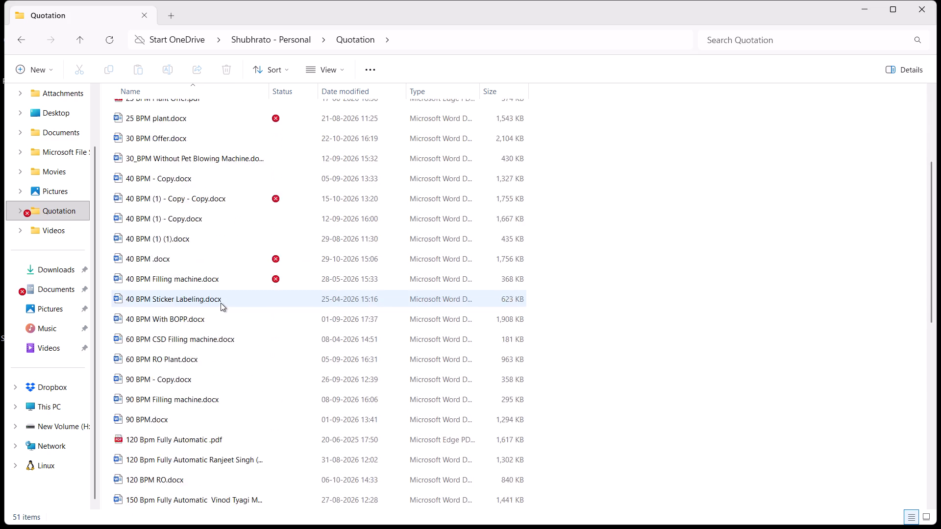
pyautogui.scroll(4, 221, 303)
pyautogui.click(667, 243)
pyautogui.click(485, 250)
pyautogui.press('a')
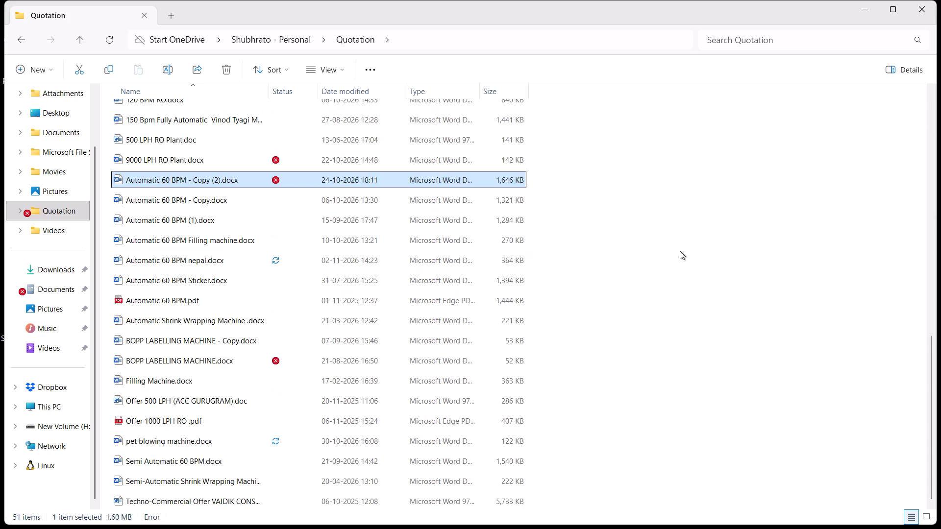
pyautogui.press('a')
pyautogui.write('aaa')
pyautogui.press('Return')
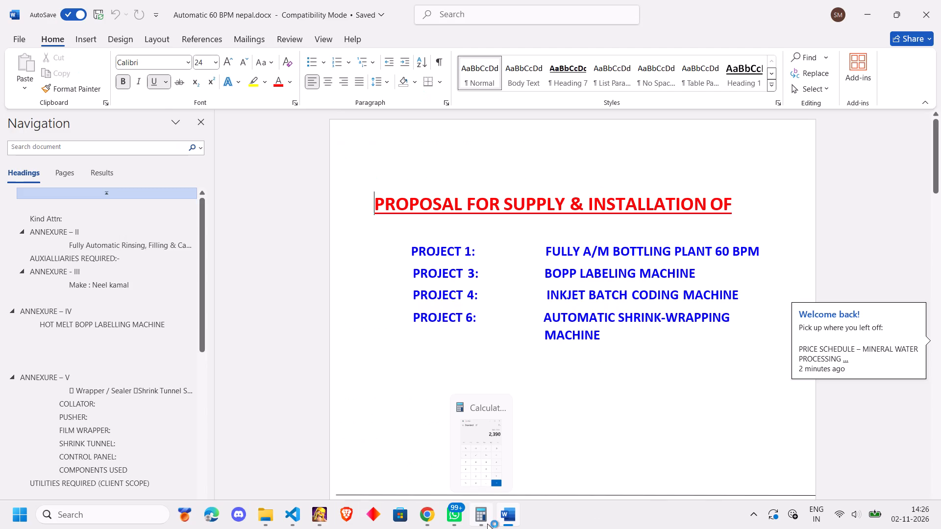
# Close the Calculator.
pyautogui.click(493, 415)
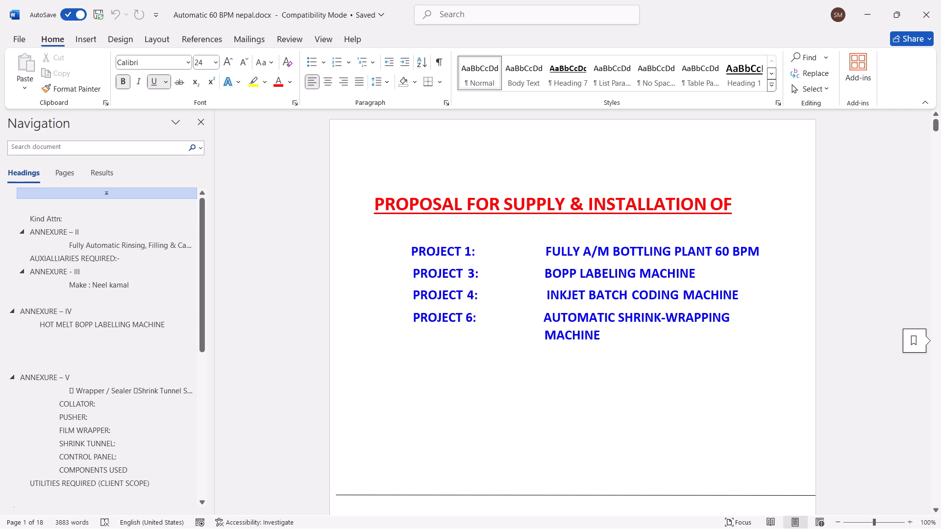
# Renumber the BOPP labeling, inkjet batch coding and shrink-wrapping projects on the cover page as 2, 3 and 4, and save the document.
pyautogui.click(473, 274)
pyautogui.press('BackSpace')
pyautogui.press('2')
pyautogui.press('Down')
pyautogui.press('BackSpace')
pyautogui.press('3')
pyautogui.press('Down')
pyautogui.press('BackSpace')
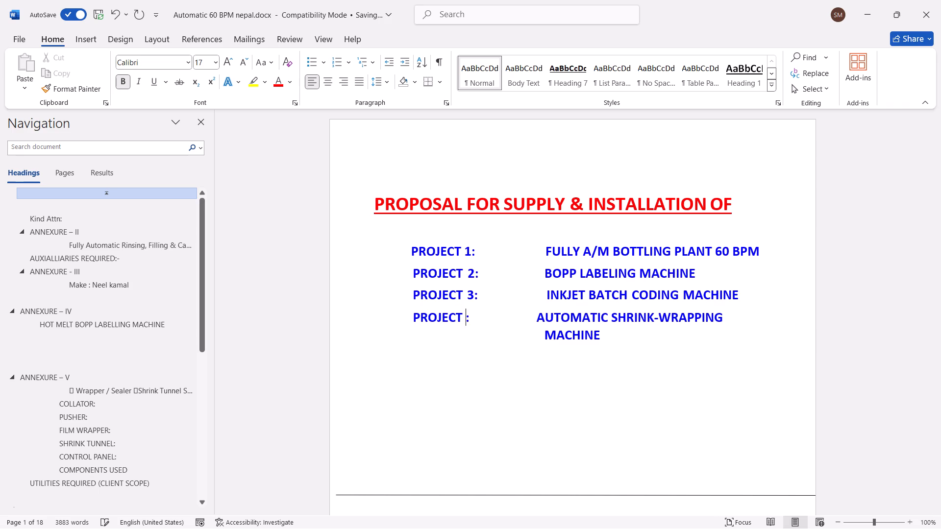
pyautogui.press('4')
pyautogui.hotkey('ctrl', 's')
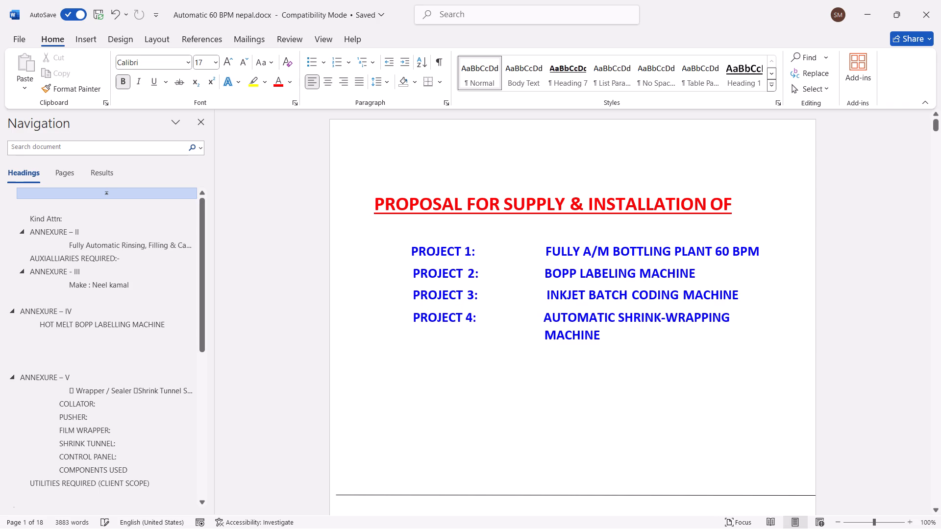
# Switch to the open Play Games window, reload the game, and return to the Nepal proposal.
pyautogui.click(419, 523)
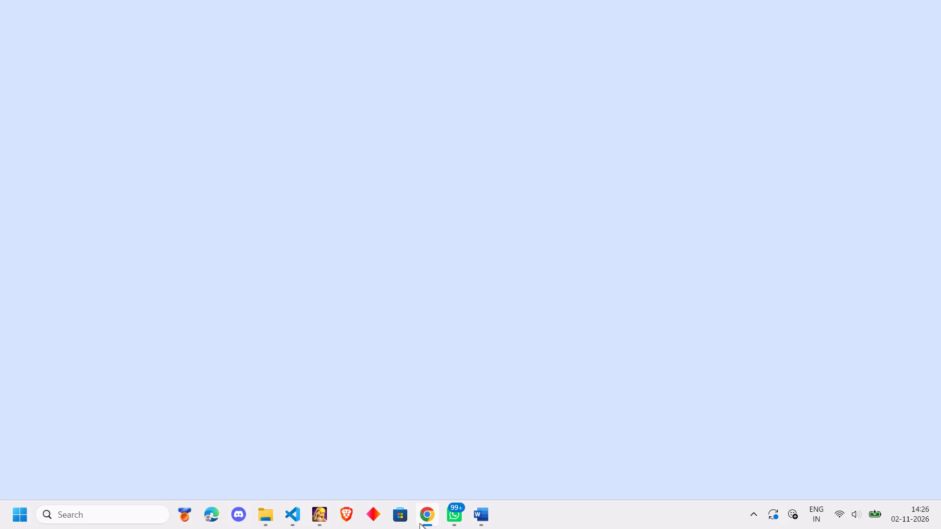
pyautogui.click(426, 519)
pyautogui.doubleClick(323, 517)
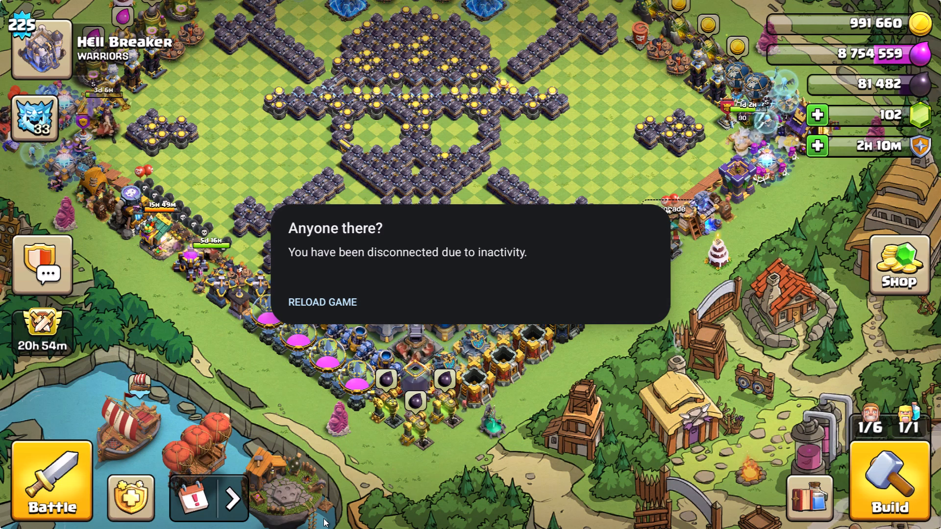
pyautogui.click(341, 294)
pyautogui.hotkey('alt', 'Tab')
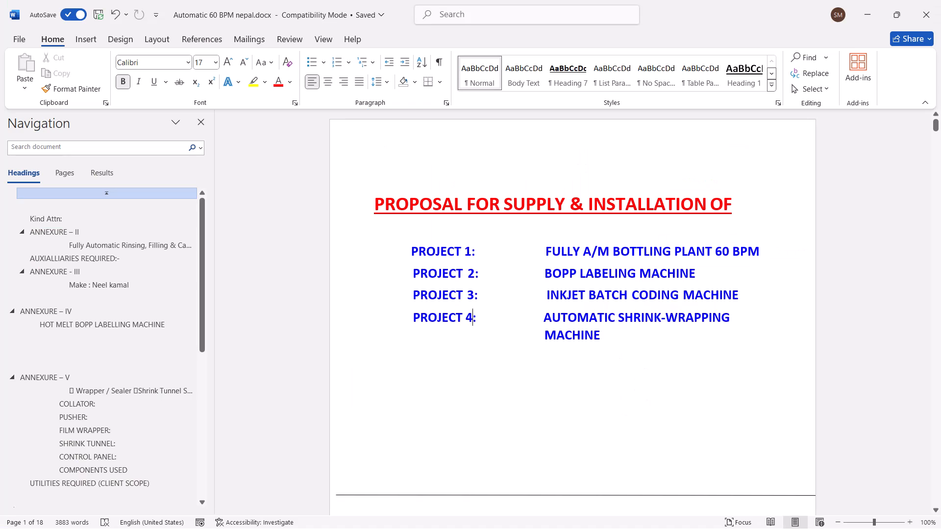
# Look through the Nepal proposal to its closing terms and review the price schedule page with its total and discounted price.
pyautogui.scroll(-17, 521, 403)
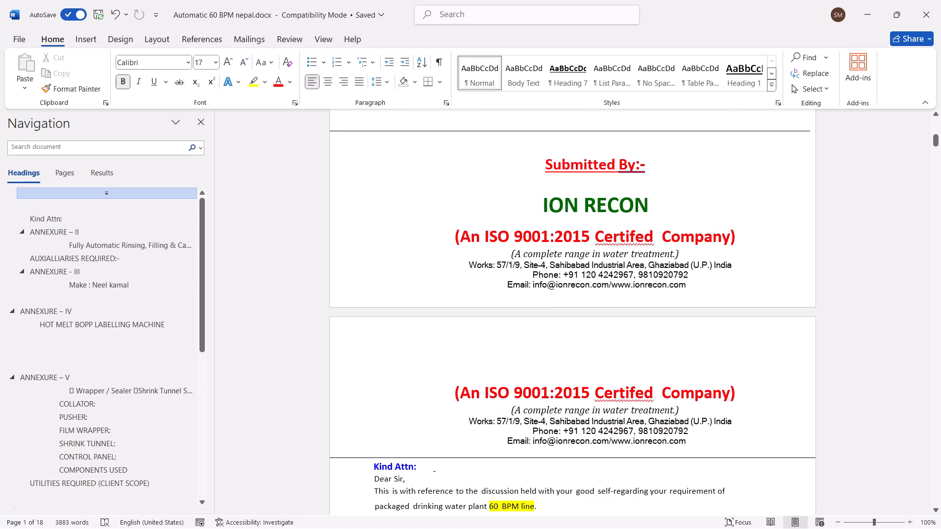
pyautogui.middleClick(546, 304)
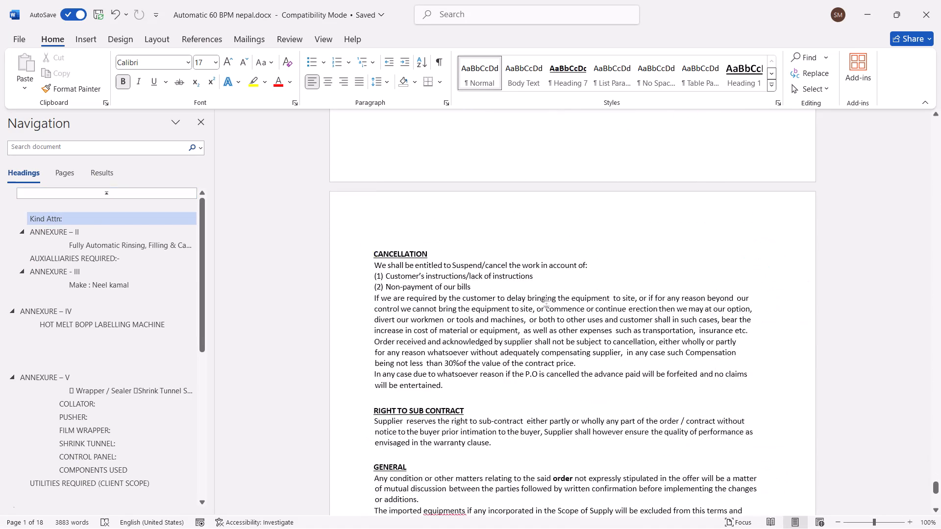
pyautogui.click(574, 403)
pyautogui.middleClick(570, 386)
pyautogui.click(575, 280)
pyautogui.scroll(8, 575, 280)
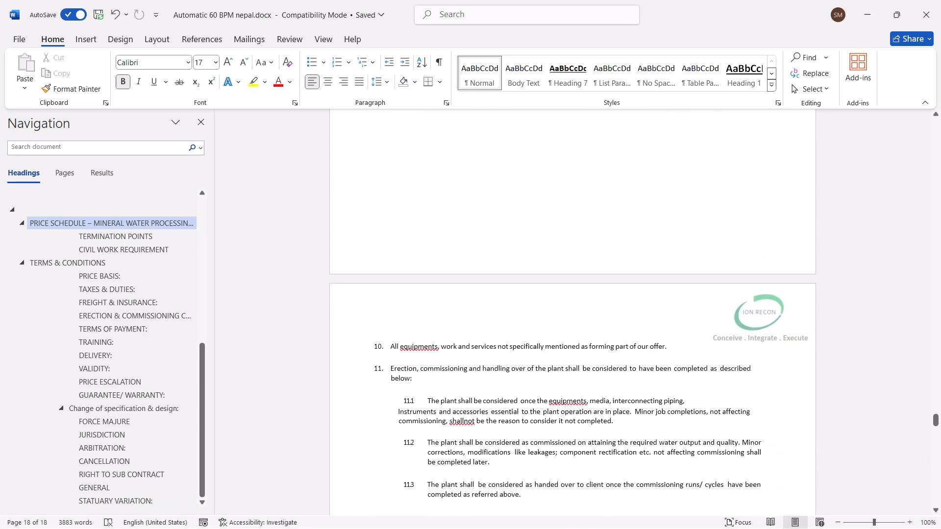
pyautogui.scroll(20, 575, 281)
pyautogui.scroll(17, 575, 281)
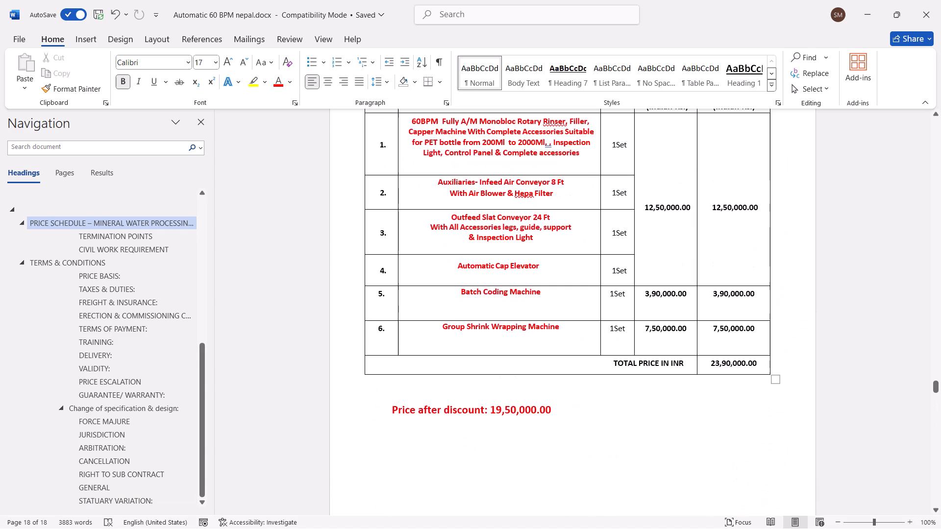
pyautogui.scroll(5, 575, 284)
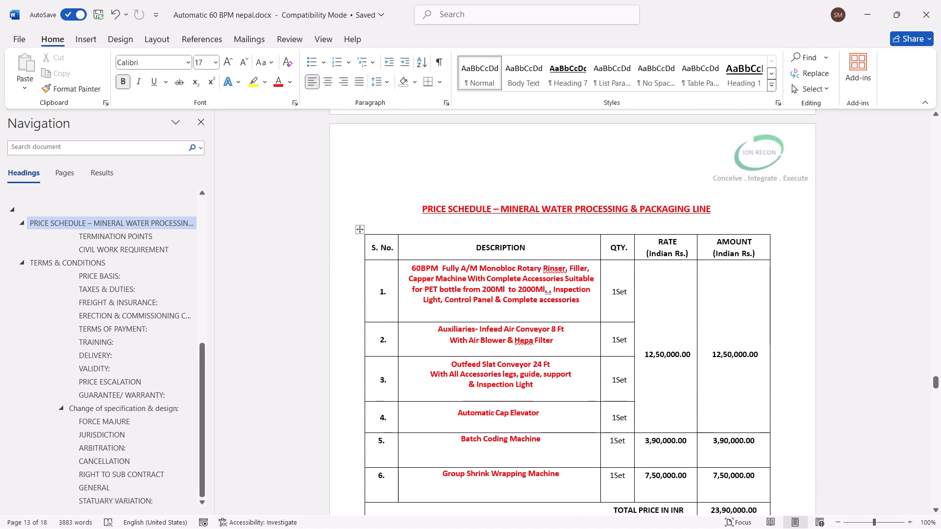
pyautogui.scroll(-1, 640, 335)
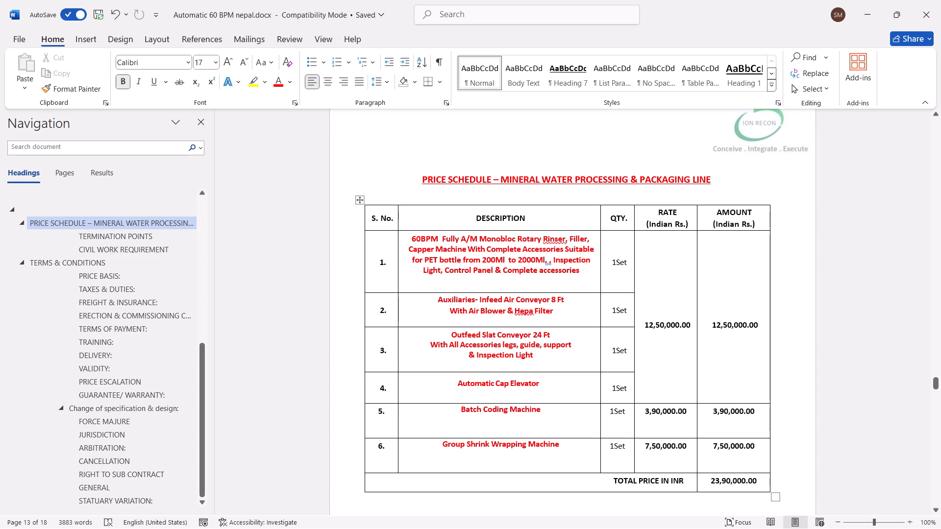
pyautogui.scroll(-2, 713, 454)
pyautogui.scroll(3, 693, 413)
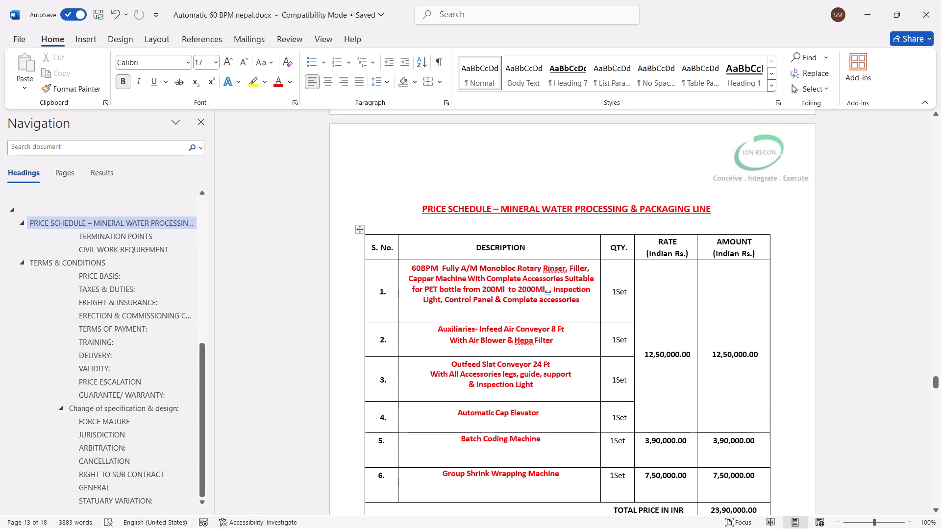
pyautogui.scroll(-1, 677, 389)
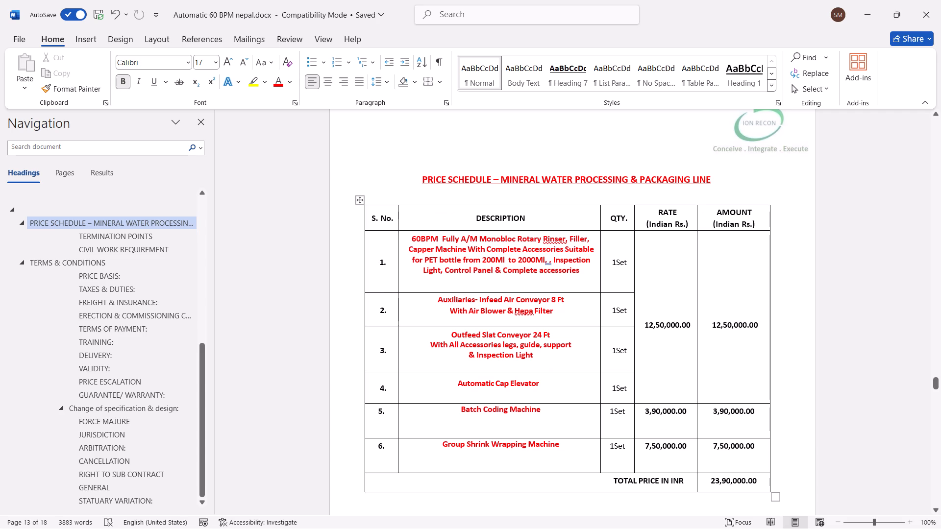
pyautogui.scroll(4, 618, 428)
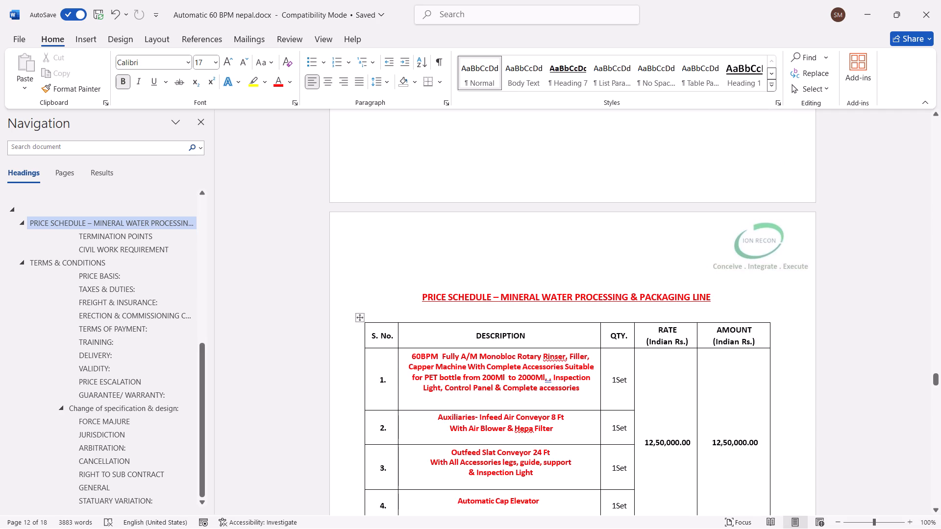
# Switch to Chrome, open YouTube, and search for "phantom blade zero gameplay".
pyautogui.click(422, 526)
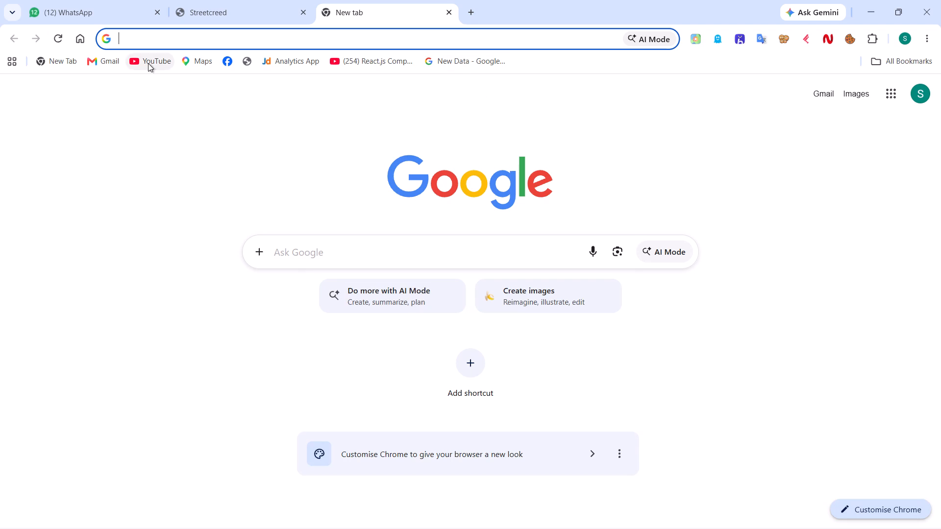
pyautogui.click(138, 66)
pyautogui.click(352, 46)
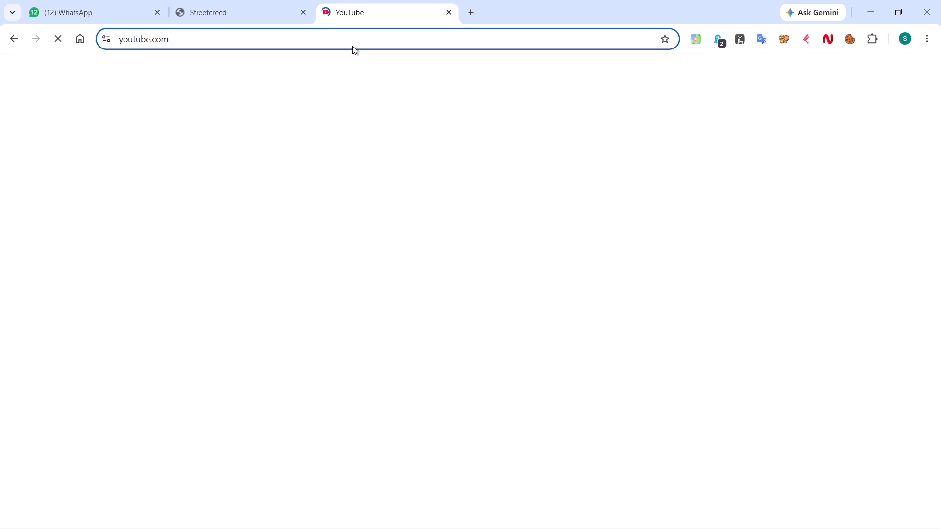
pyautogui.click(308, 203)
pyautogui.click(421, 72)
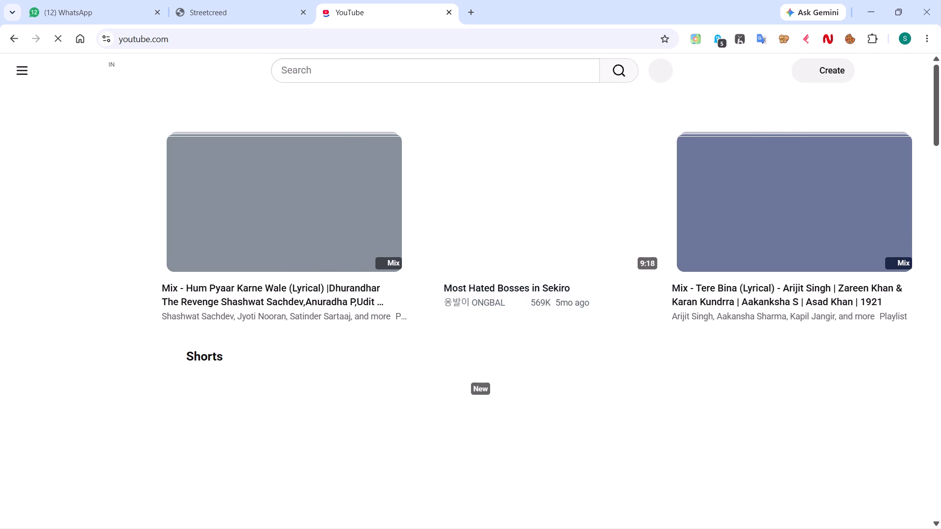
pyautogui.write('phanton')
pyautogui.click(421, 72)
pyautogui.press('space')
pyautogui.write('blade')
pyautogui.press('space')
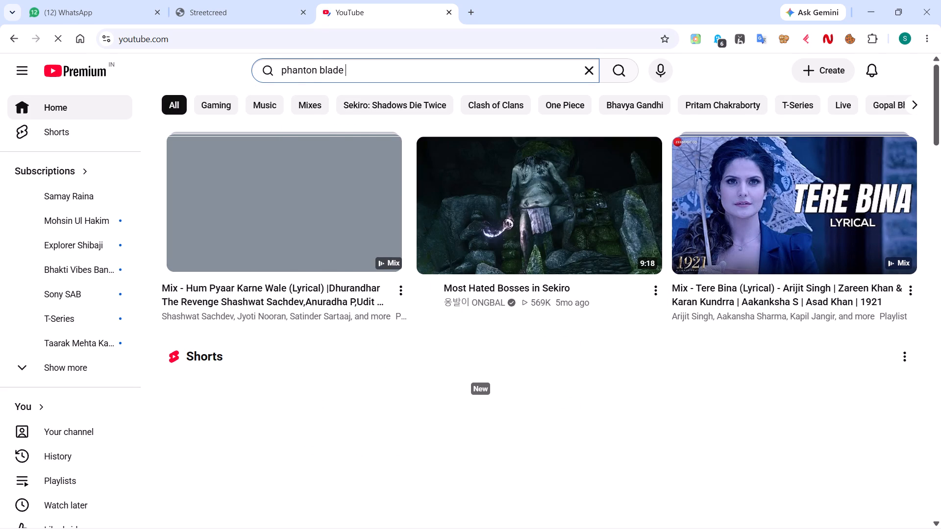
pyautogui.write('zero')
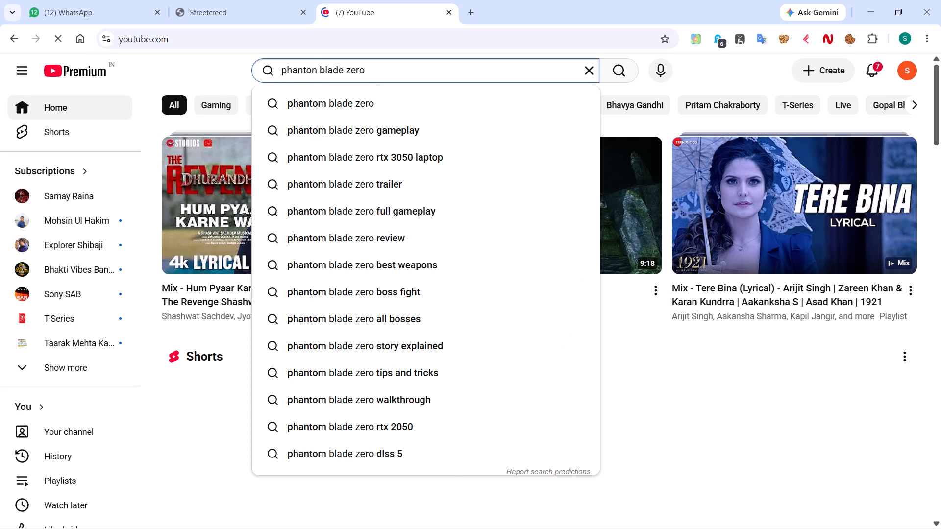
pyautogui.press('Down')
pyautogui.press('Down')
pyautogui.press('Return')
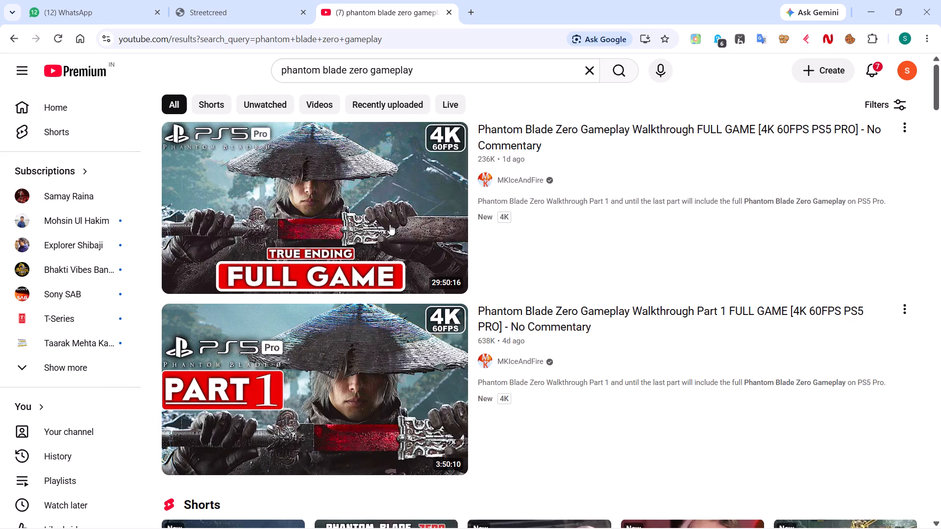
# Open MKIceAndFire's "Phantom Blade Zero Gameplay Walkthrough FULL GAME" video from the search results and raise the volume to 54.
pyautogui.click(390, 224)
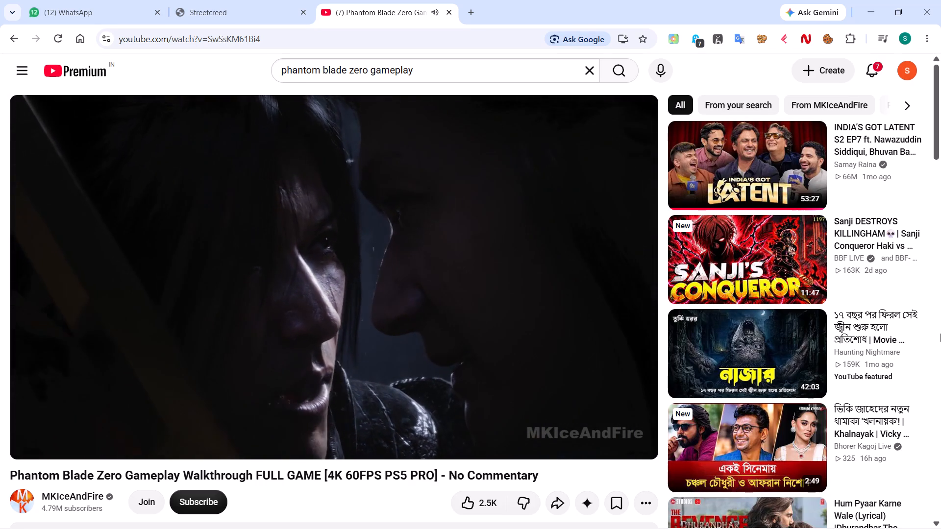
pyautogui.press('Up')
pyautogui.press('Up')
pyautogui.press('Up')
pyautogui.press('Up')
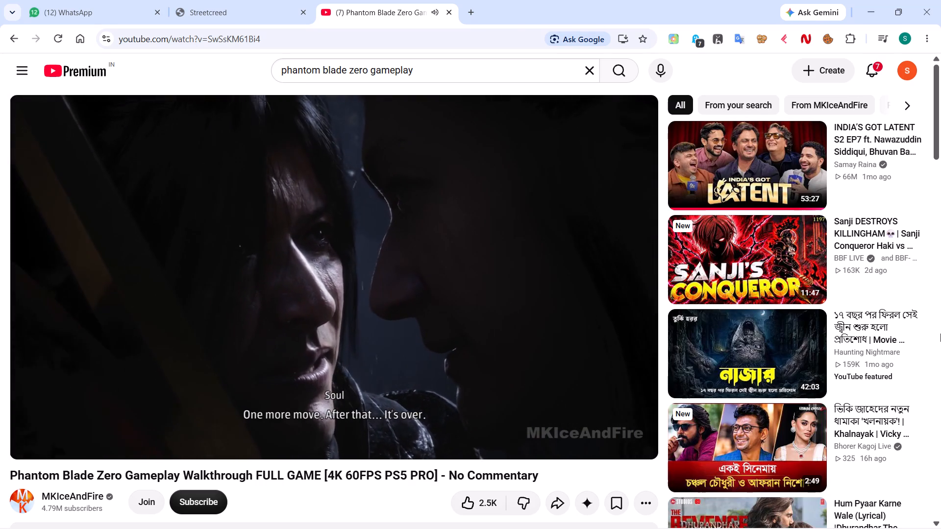
pyautogui.press('Up')
pyautogui.press('Up')
pyautogui.press('Up')
pyautogui.press('Up')
pyautogui.press('Up')
pyautogui.press('Up')
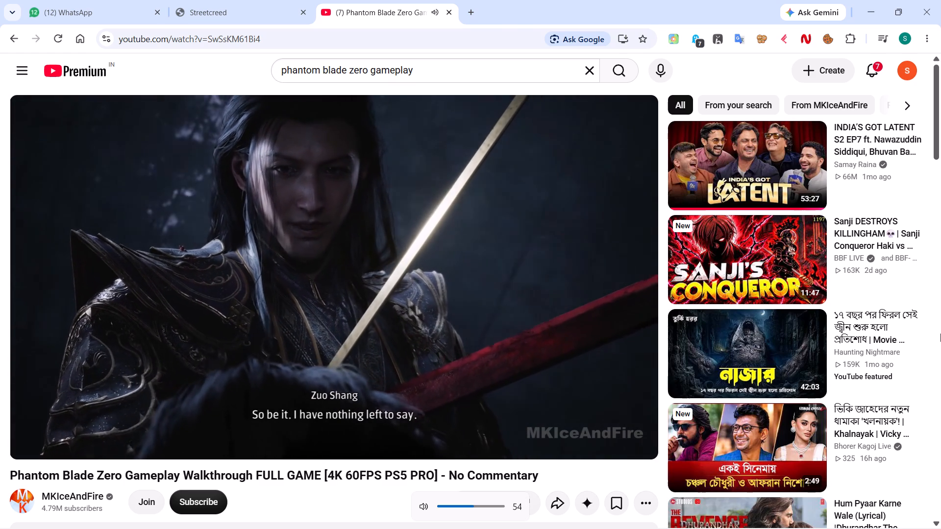
# Watch the walkthrough's opening, skipping forward in five-second jumps to about 1:39.
pyautogui.press('Right')
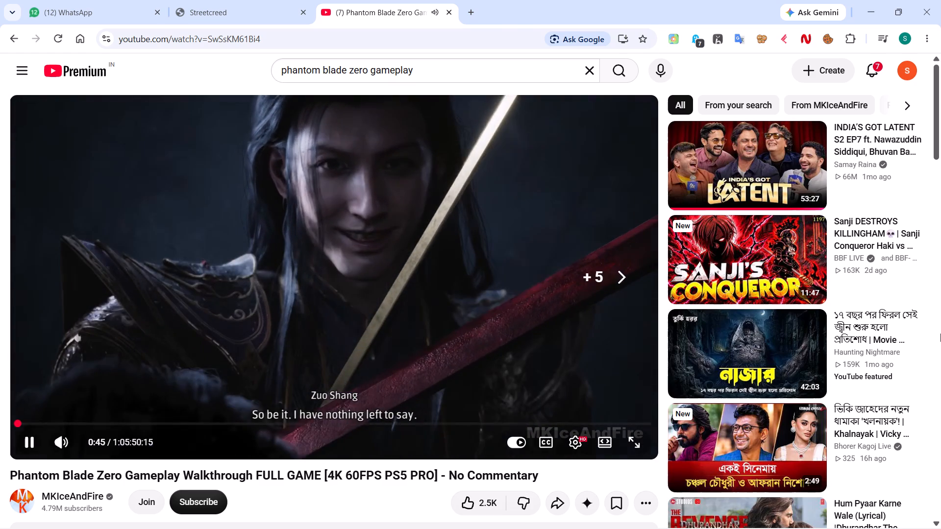
pyautogui.press('Right')
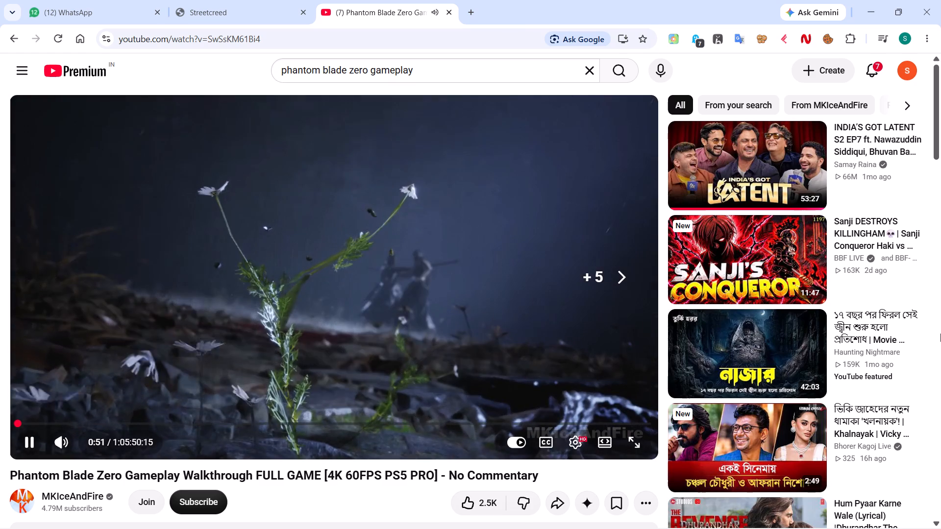
pyautogui.press('Right')
pyautogui.press('Right')
pyautogui.press('Right')
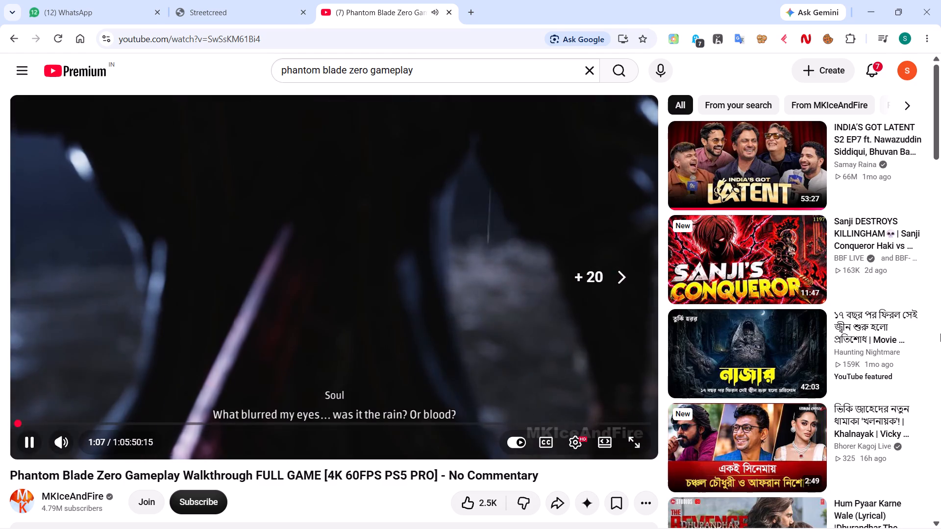
pyautogui.press('Right')
pyautogui.press('Right')
pyautogui.press('Right')
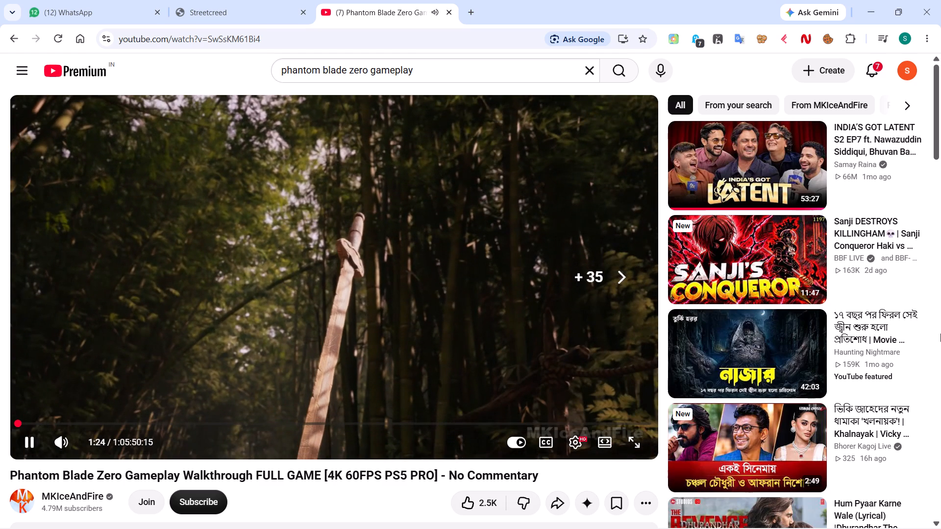
pyautogui.press('Right')
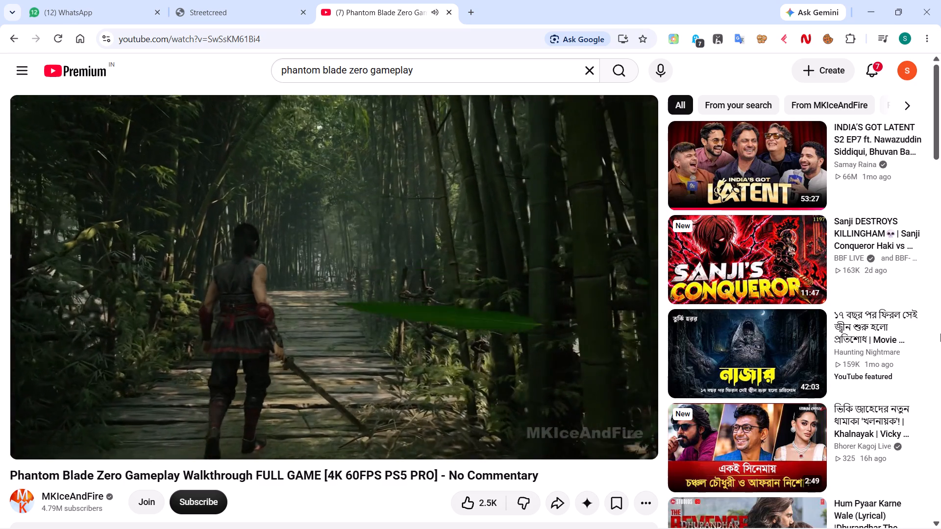
pyautogui.press('Right')
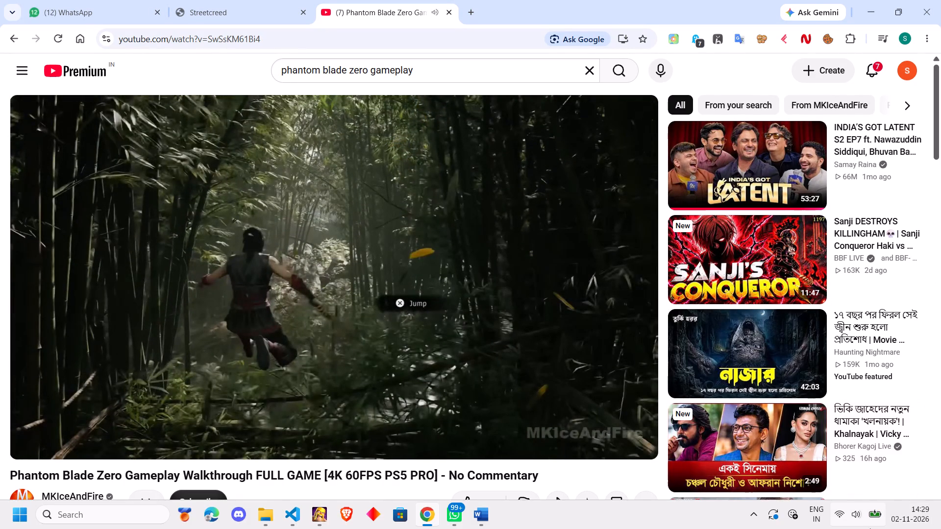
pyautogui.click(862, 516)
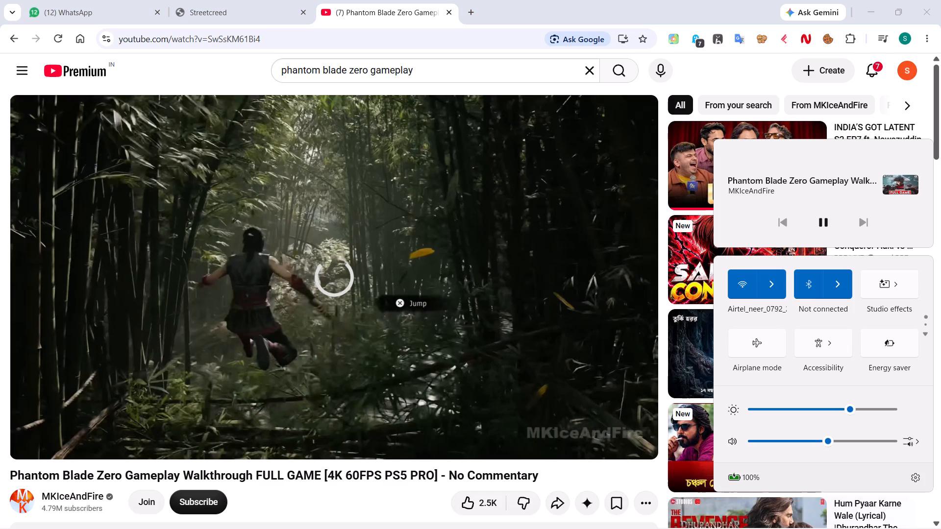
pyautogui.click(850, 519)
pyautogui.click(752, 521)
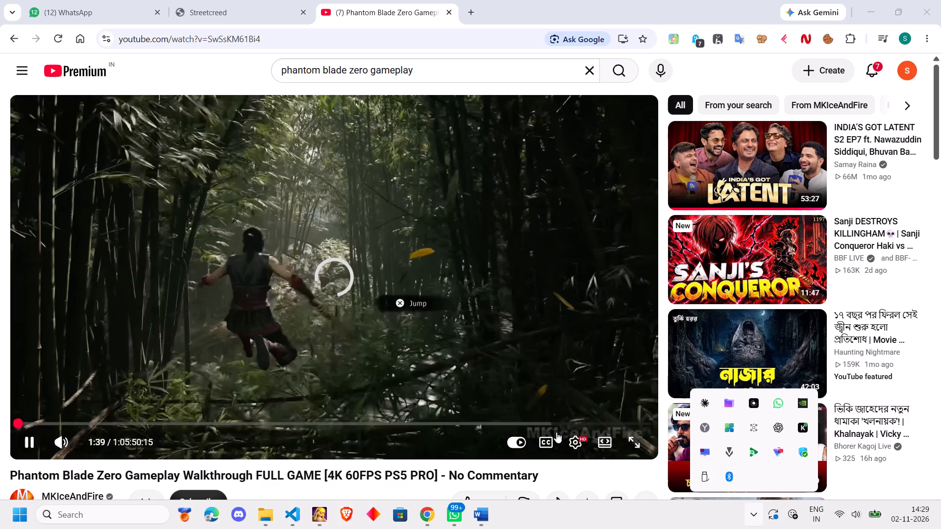
# Choose a different playback quality for the walkthrough video in place of the automatic setting.
pyautogui.click(573, 437)
pyautogui.click(553, 404)
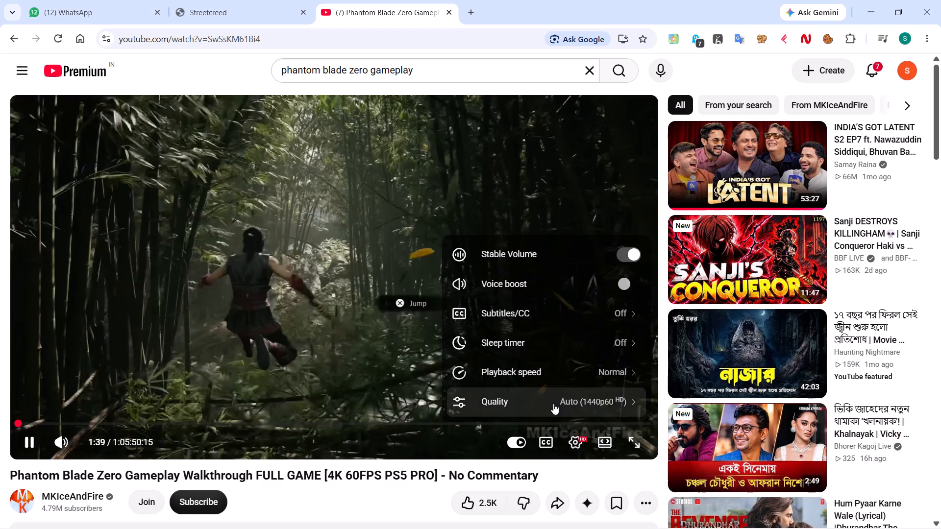
pyautogui.click(541, 306)
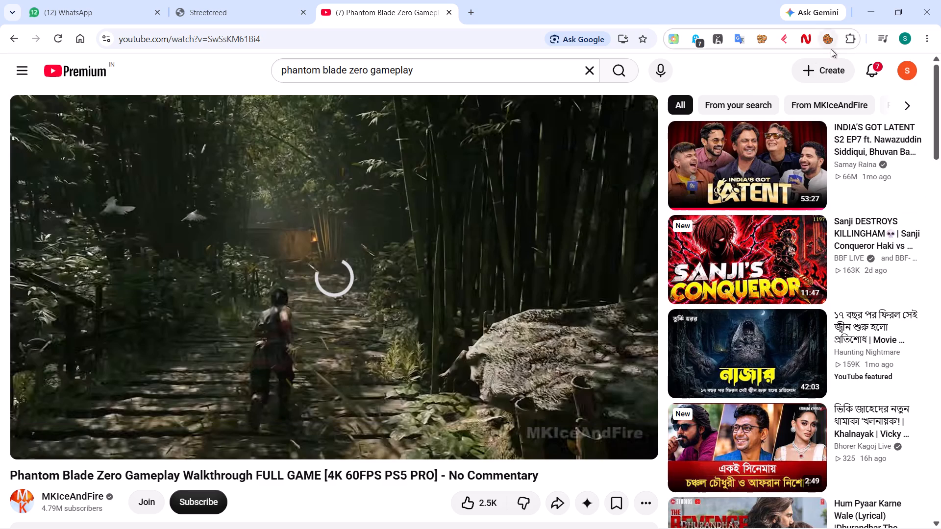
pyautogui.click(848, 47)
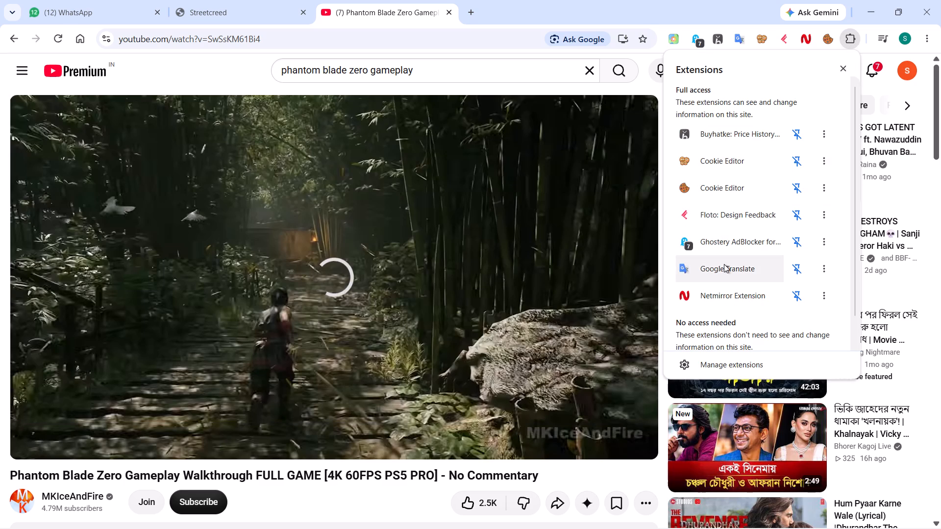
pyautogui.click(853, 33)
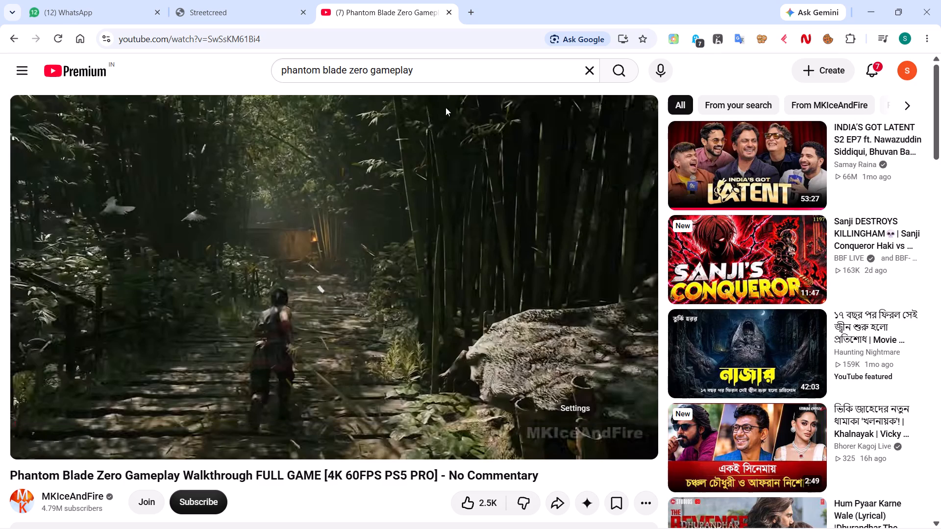
# Reload the walkthrough video, jump ahead to about the 12-minute mark, and skip forward in five-second jumps to about 12:47.
pyautogui.click(59, 42)
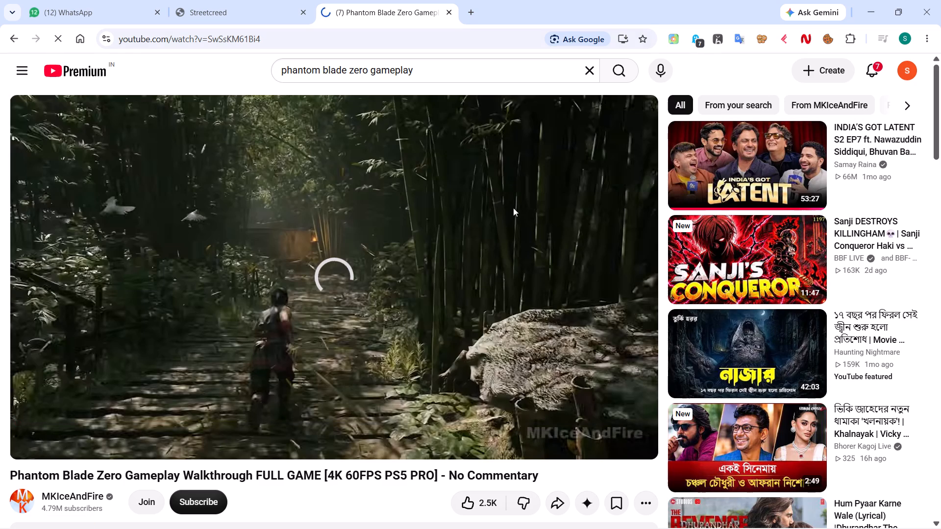
pyautogui.click(847, 517)
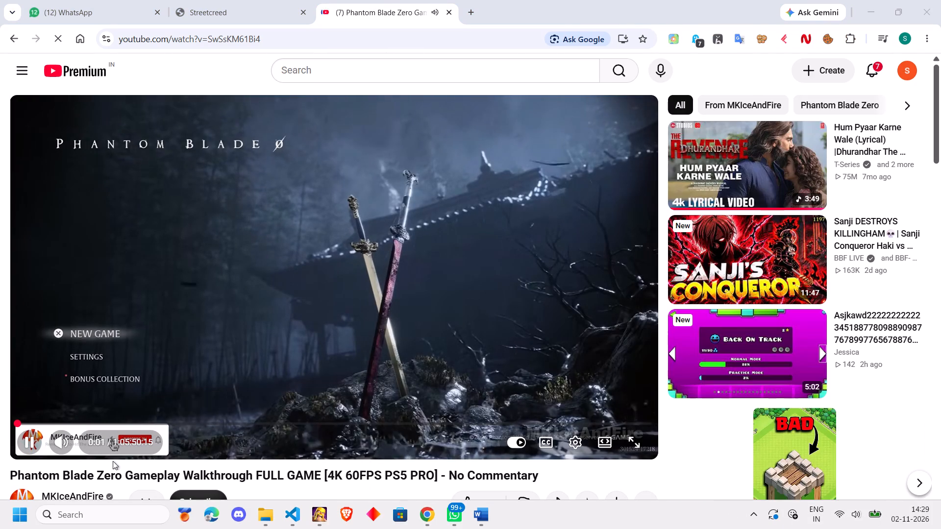
pyautogui.click(32, 420)
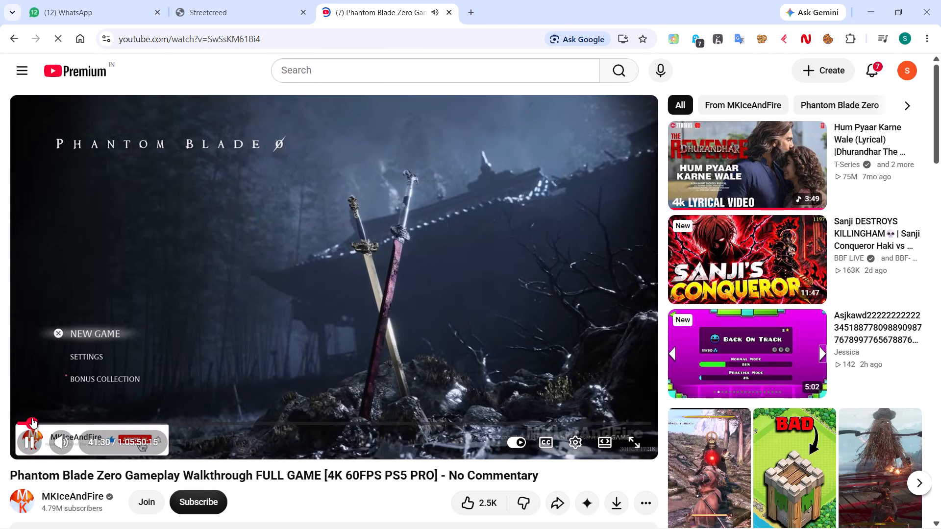
pyautogui.click(25, 419)
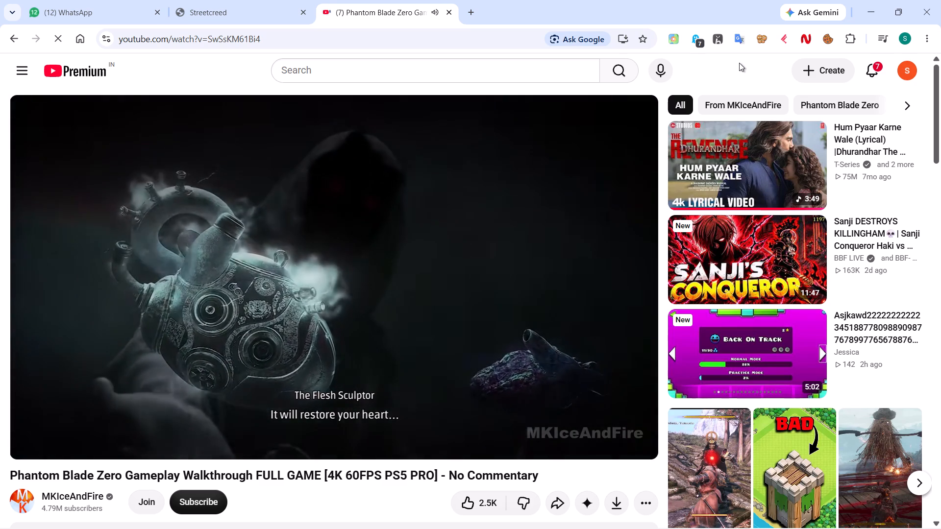
pyautogui.press('Right')
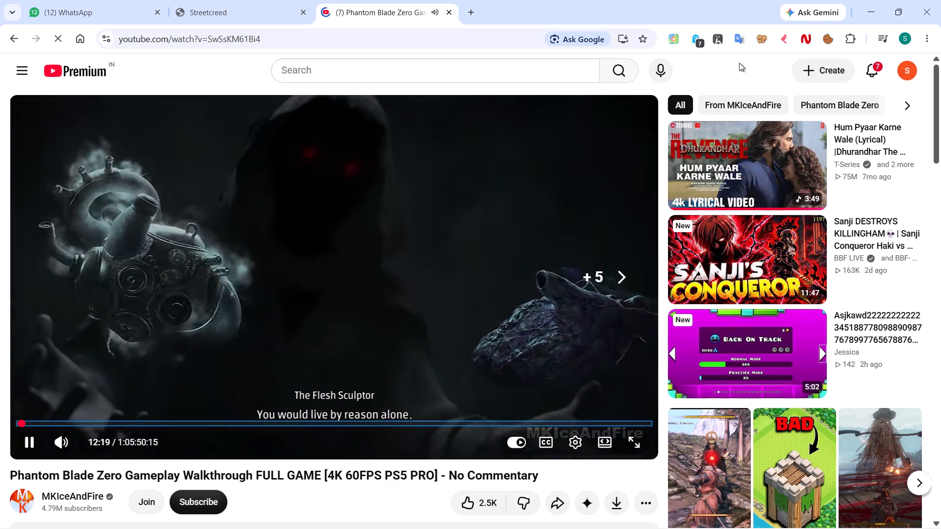
pyautogui.press('Right')
pyautogui.press('Right')
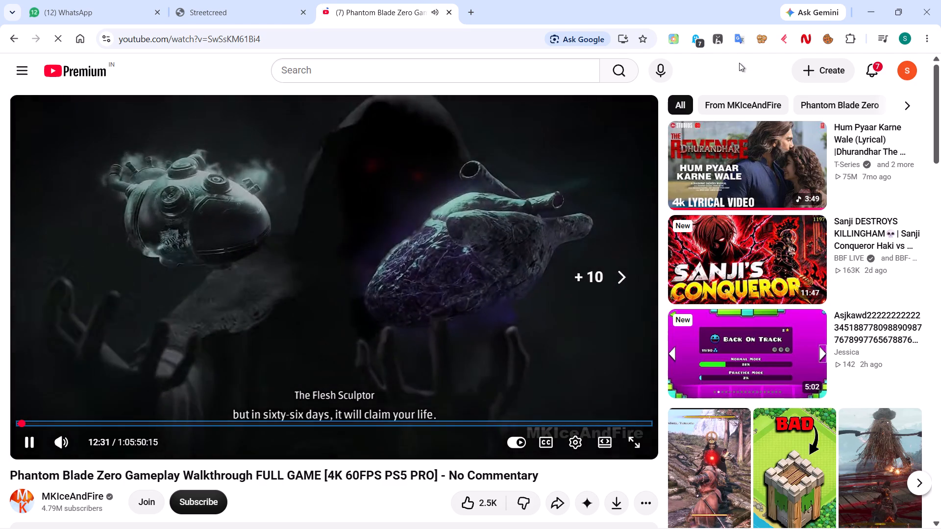
pyautogui.press('Right')
pyautogui.press('Right')
pyautogui.press('Right')
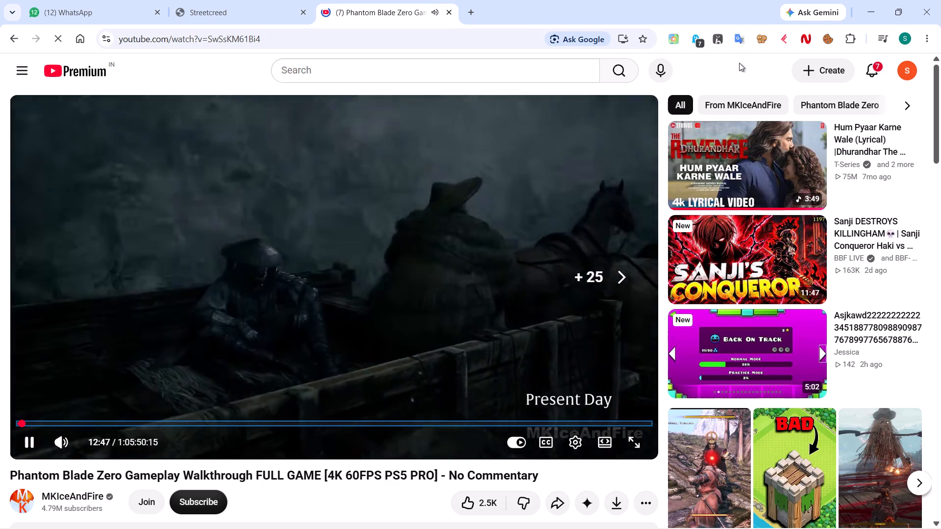